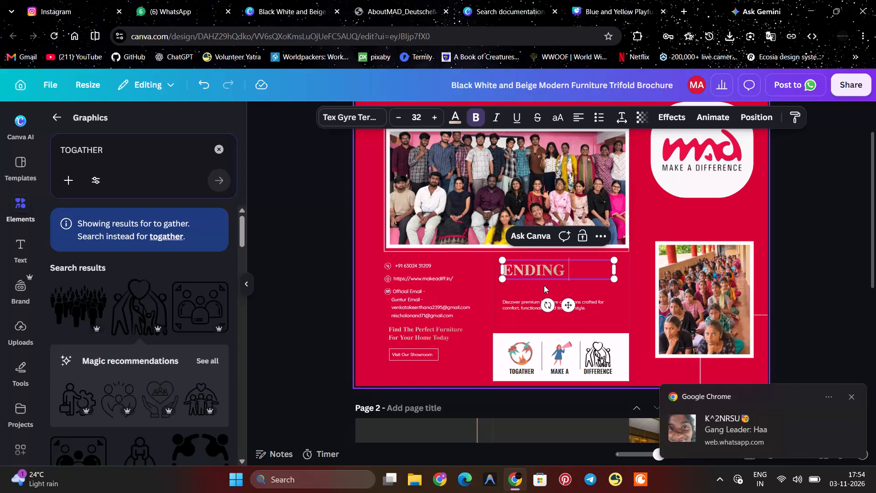
Continue the heading above the middle panel's furniture description with "INTER-GEN" after the word "ENDING".
text(INTER)
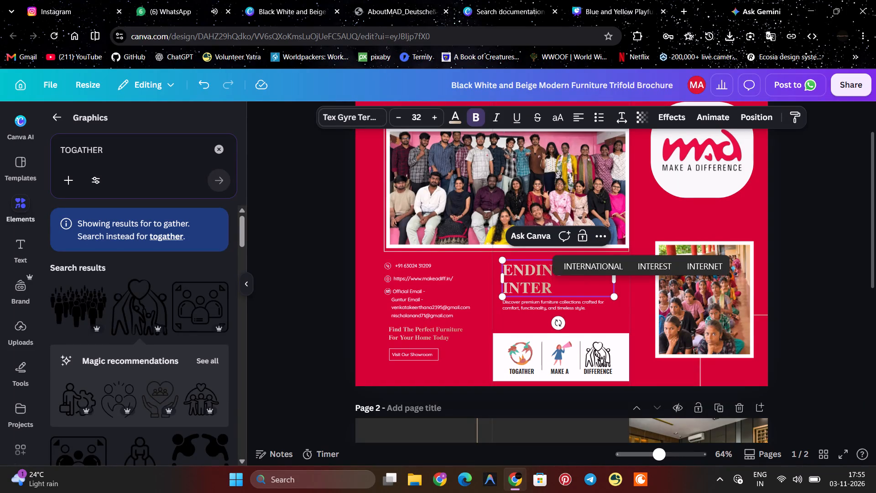
key(minus)
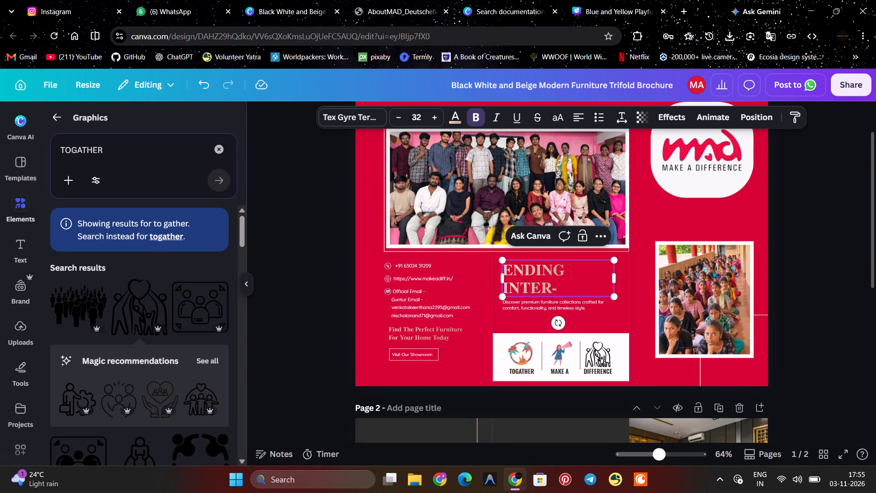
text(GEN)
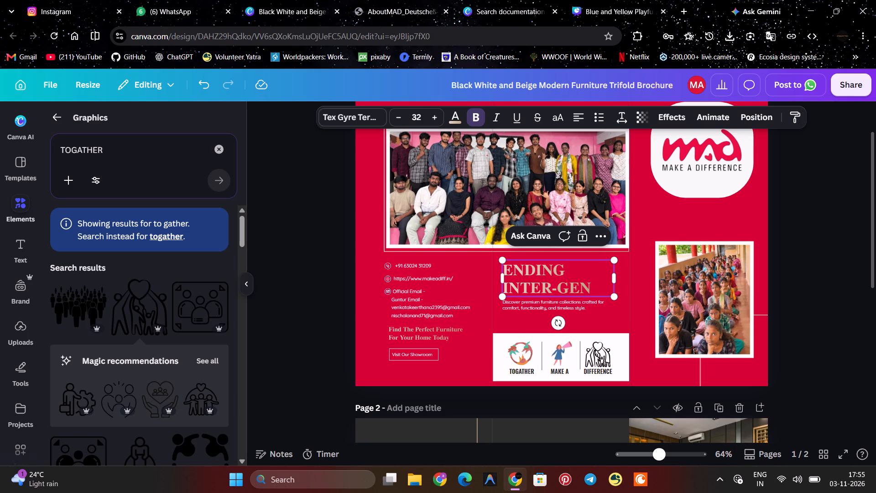
Extend "INTER-GEN" in the middle panel's heading to "INTER-GENRATIONAL" and continue it with "POVERT".
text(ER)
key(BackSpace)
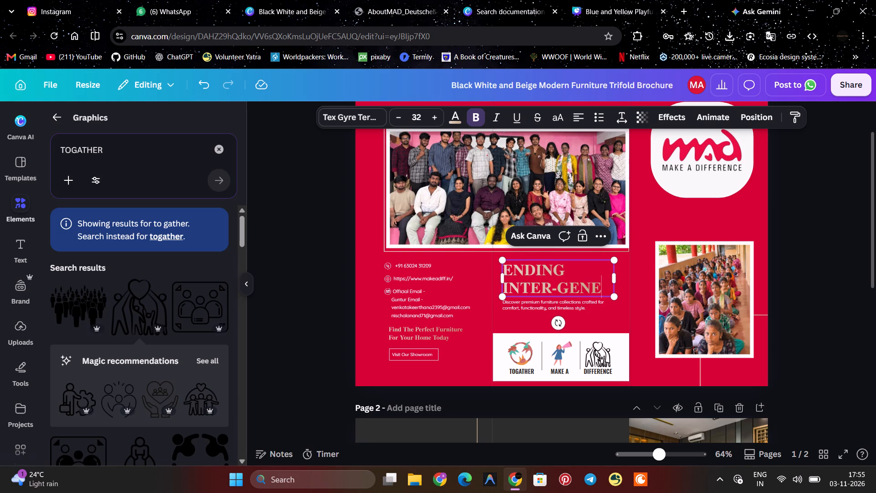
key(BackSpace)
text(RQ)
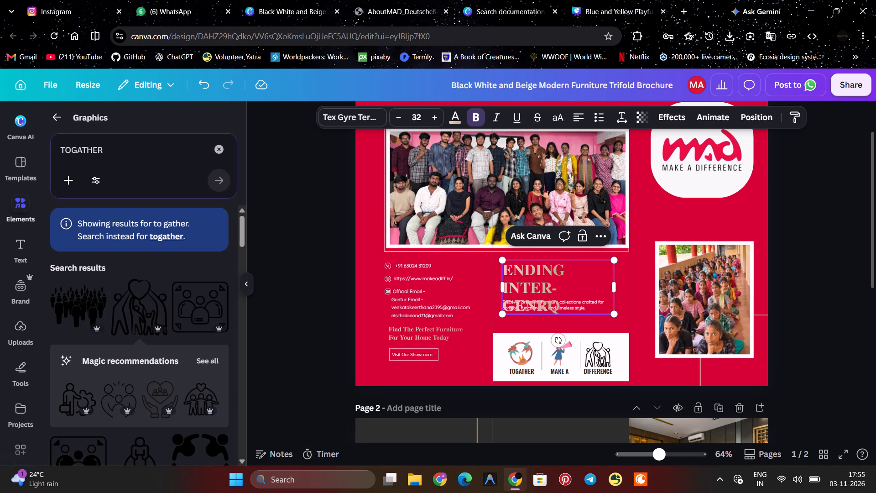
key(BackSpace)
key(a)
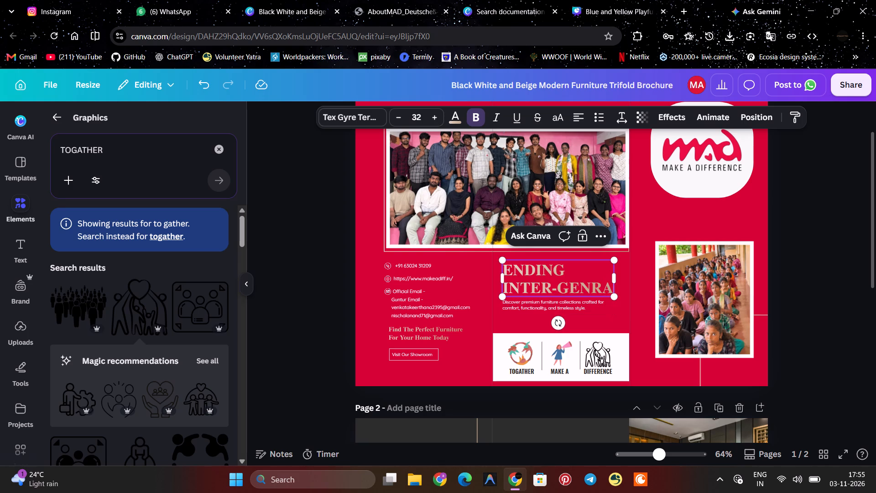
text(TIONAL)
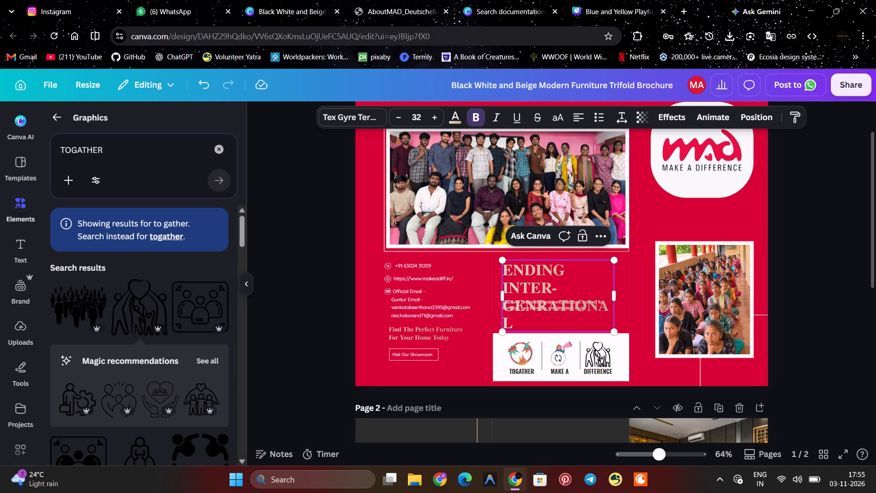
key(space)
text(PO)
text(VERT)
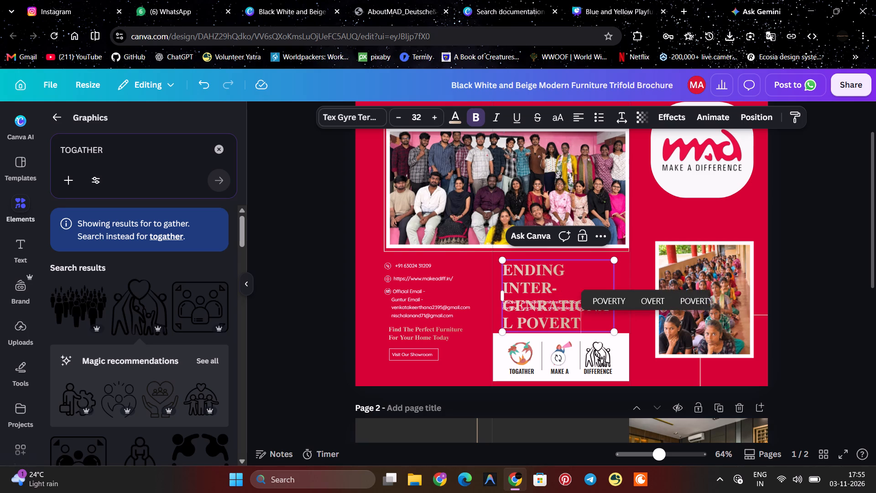
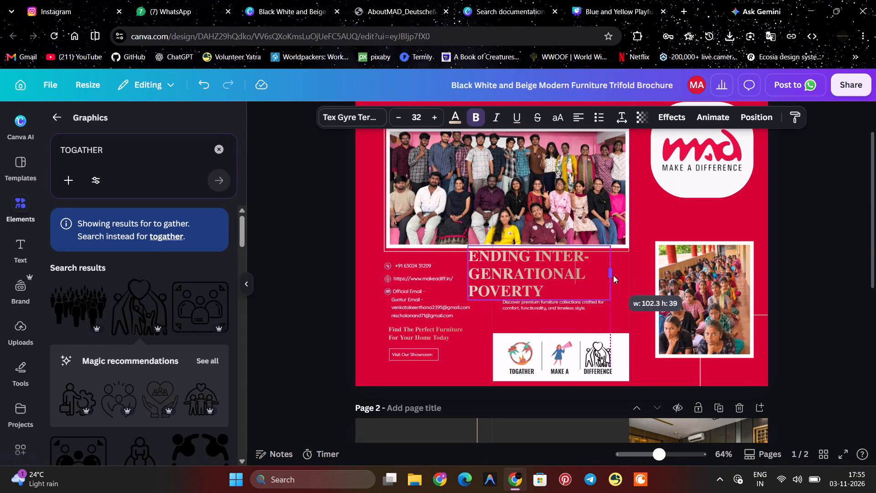
Widen the middle panel's heading text box slightly and append "IN OUR LIFE TIME" after "POVERTY".
drag(613, 275, 635, 279)
click(572, 294)
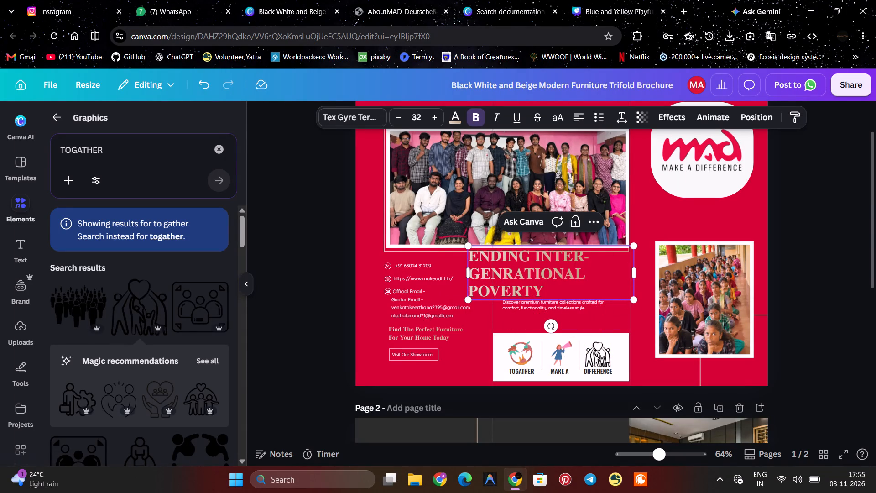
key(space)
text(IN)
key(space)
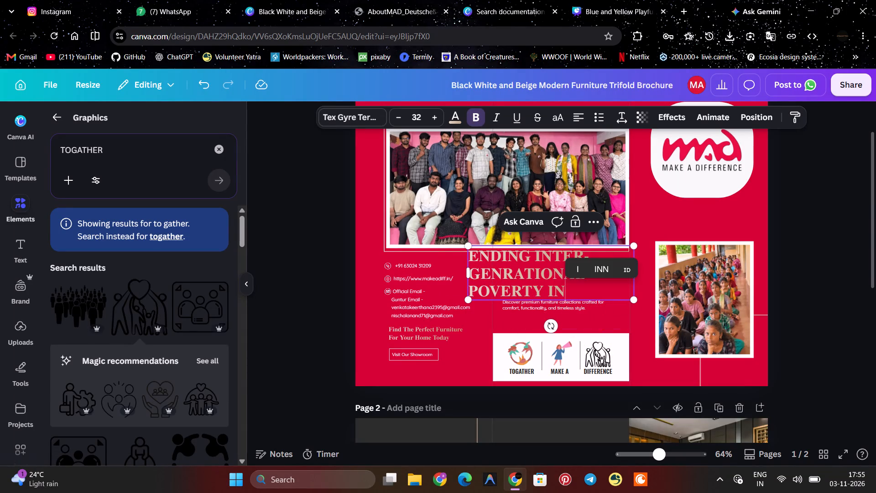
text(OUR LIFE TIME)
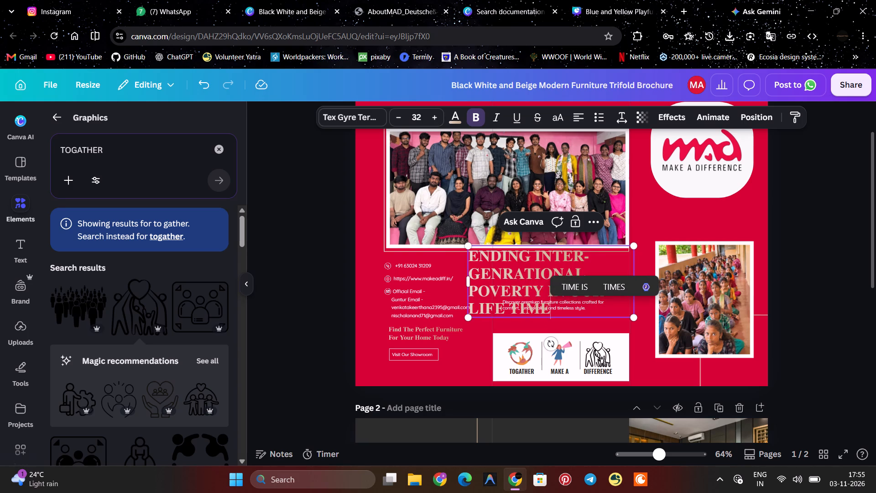
Widen the "ENDING INTER-GENRATIONAL POVERTY IN OUR LIFE TIME" heading box slightly and move it up, clear of the furniture description.
click(311, 278)
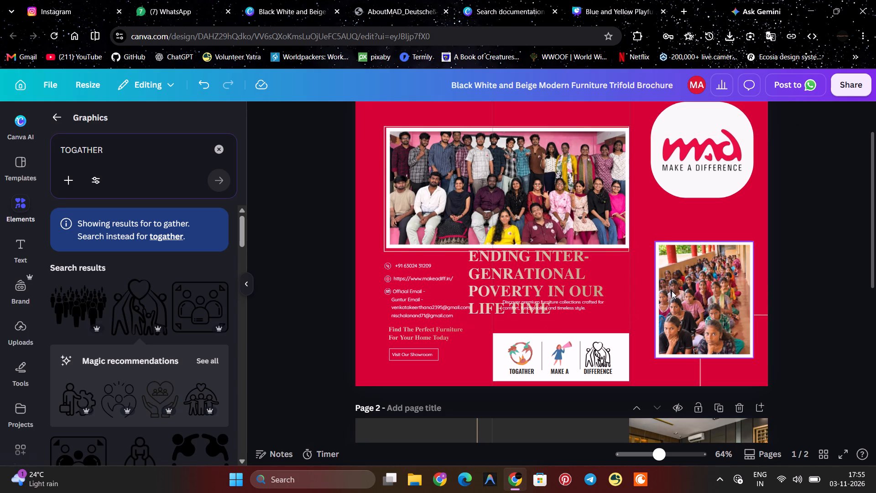
click(607, 276)
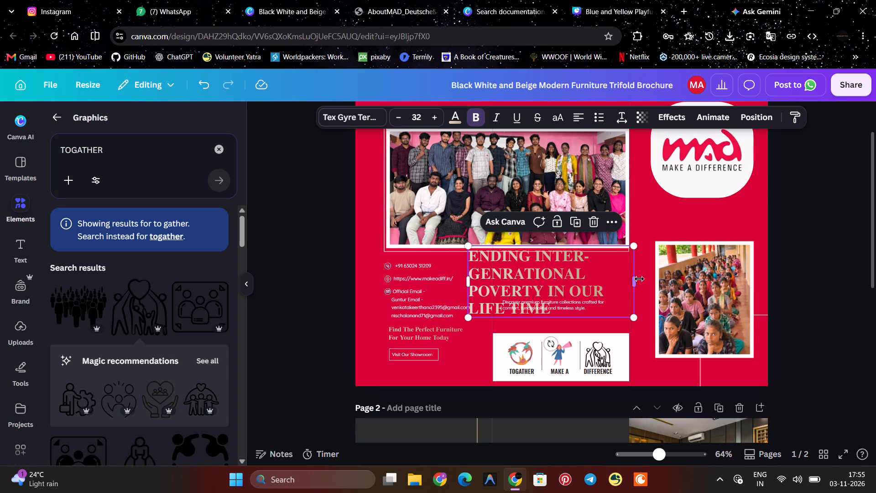
click(636, 280)
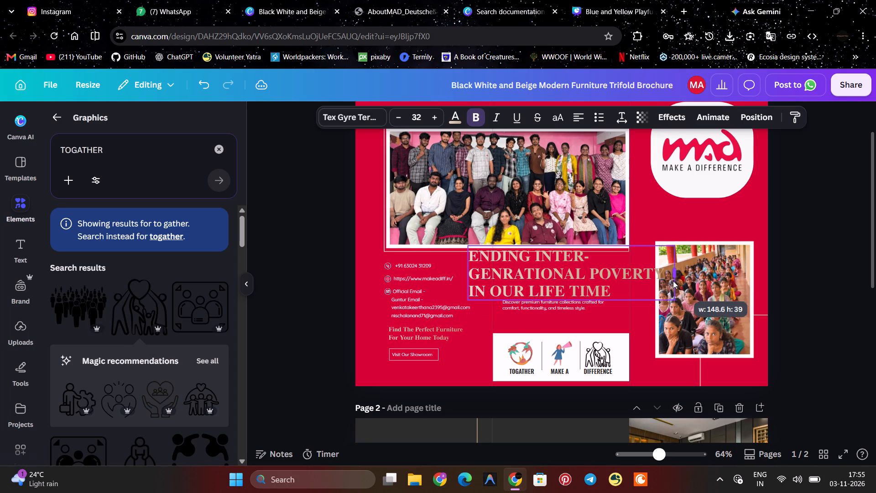
drag(539, 288, 540, 248)
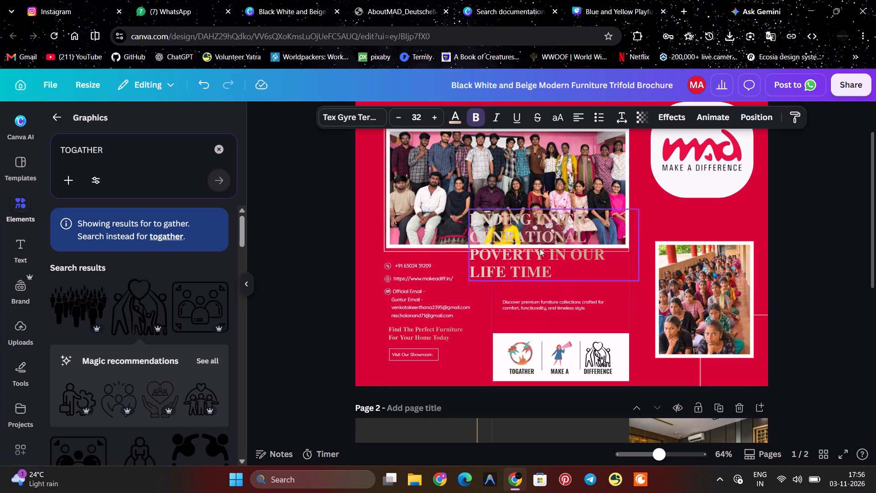
drag(540, 248, 540, 235)
Move the "Discover premium furniture collections" description to the bottom of the contact panel, beneath "Visit Our Showroom".
drag(545, 306, 424, 374)
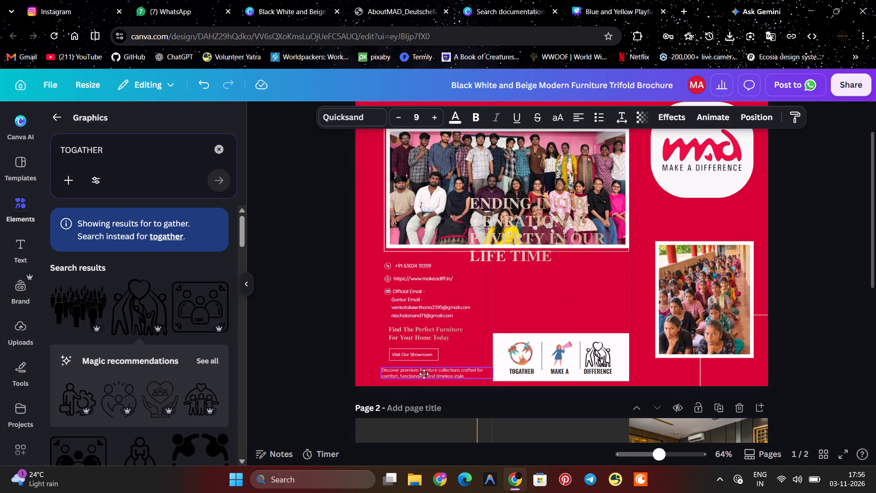
drag(424, 374, 423, 373)
Move the poverty heading down into the middle panel's space between the group photo and the icon strip.
drag(514, 211, 511, 277)
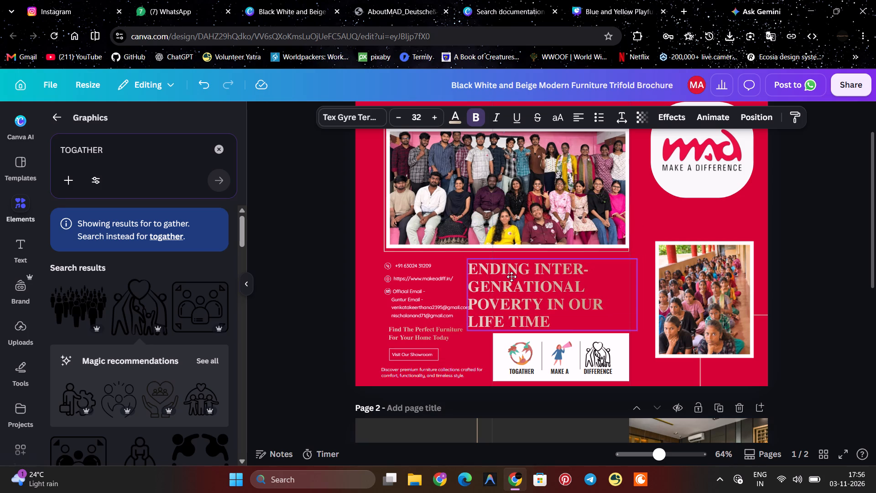
drag(511, 277, 534, 272)
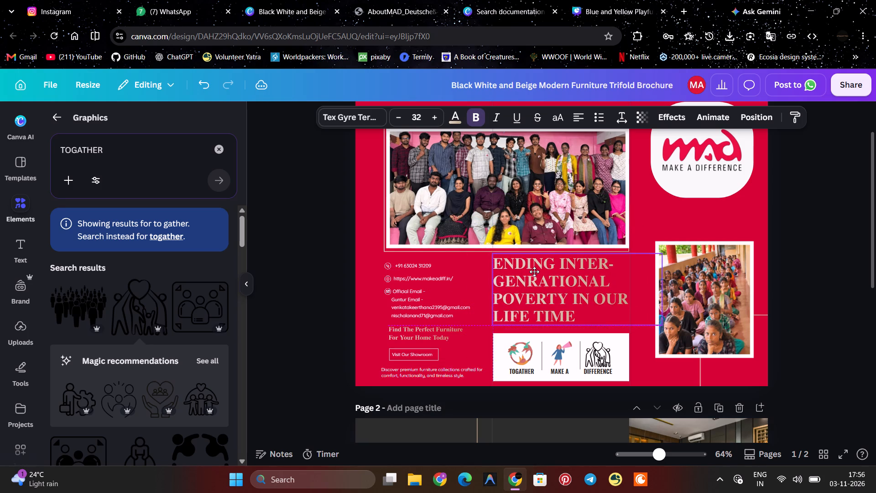
drag(534, 272, 534, 272)
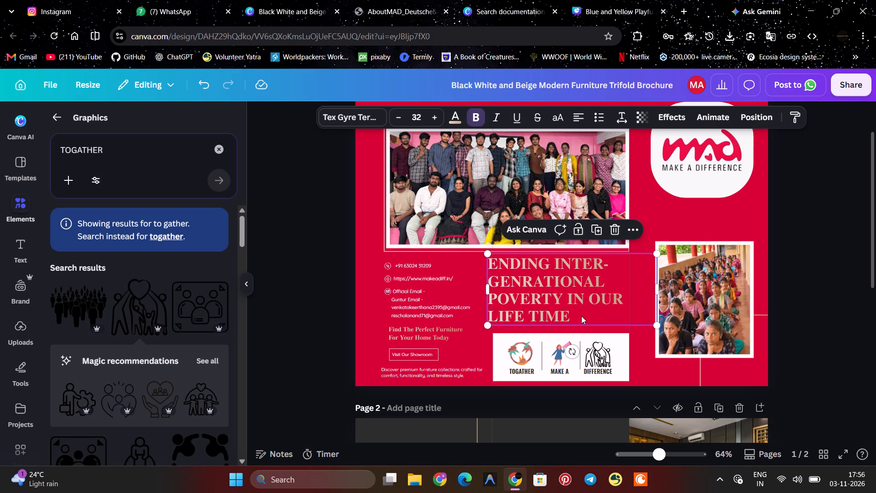
Recolour the entire middle panel heading text to the near-white #fffcfc.
click(579, 310)
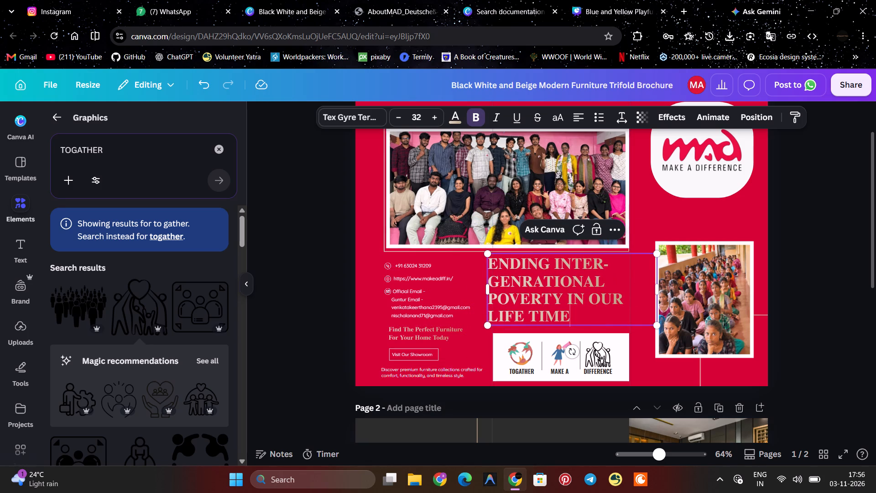
drag(580, 317, 491, 262)
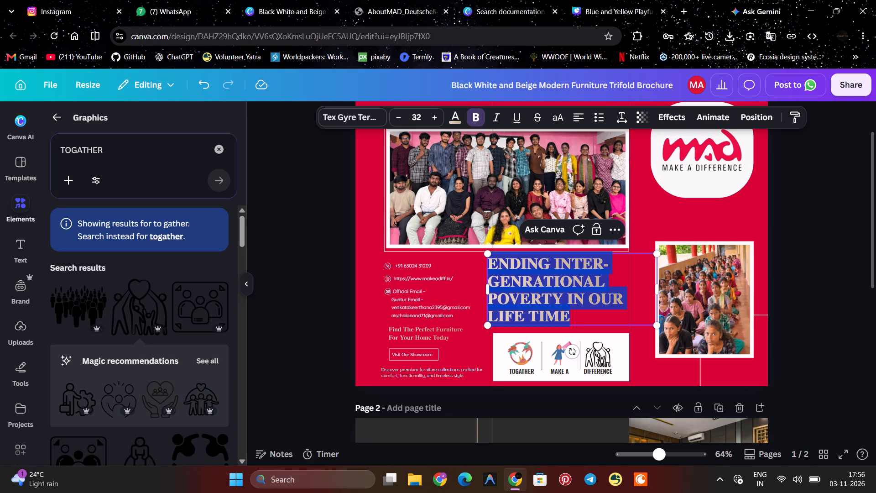
click(452, 113)
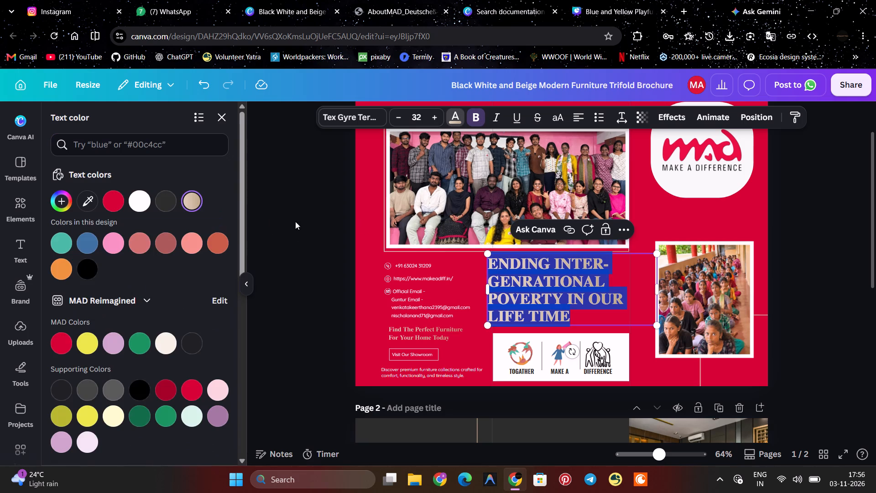
click(128, 203)
click(141, 203)
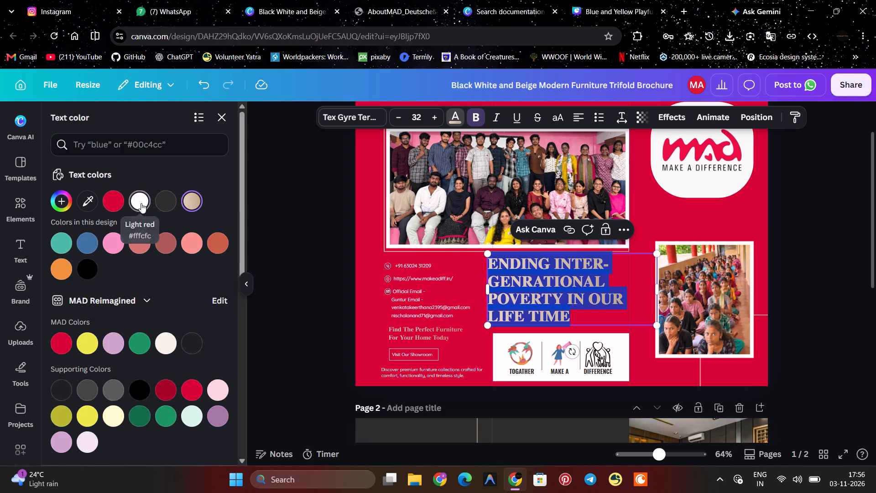
click(286, 211)
click(342, 227)
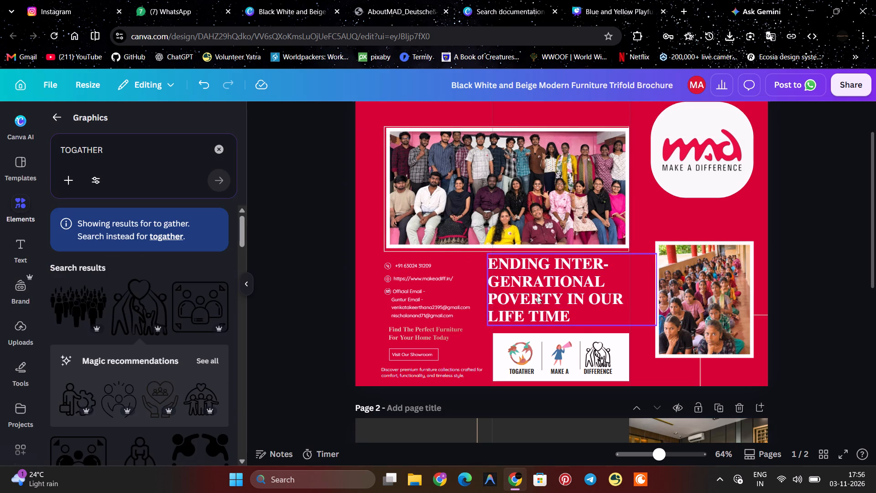
Shift the white heading slightly sideways so its left edge lines up with the icon strip below it.
drag(546, 296, 550, 296)
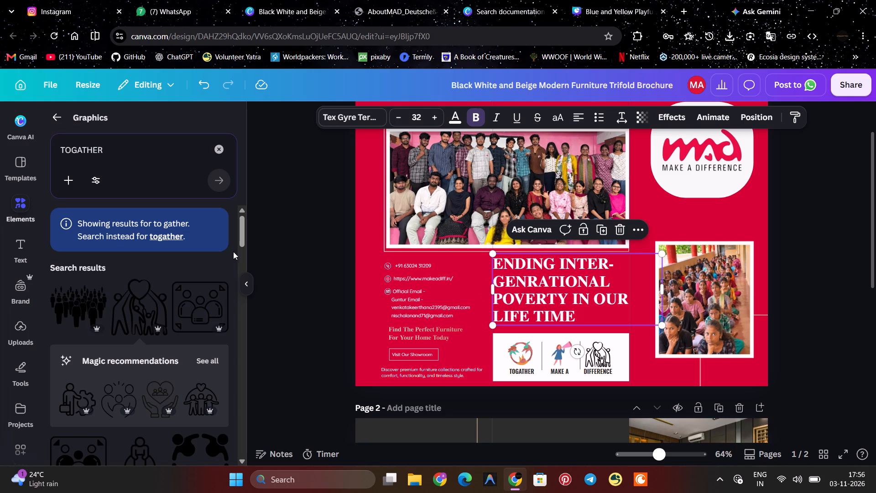
click(302, 247)
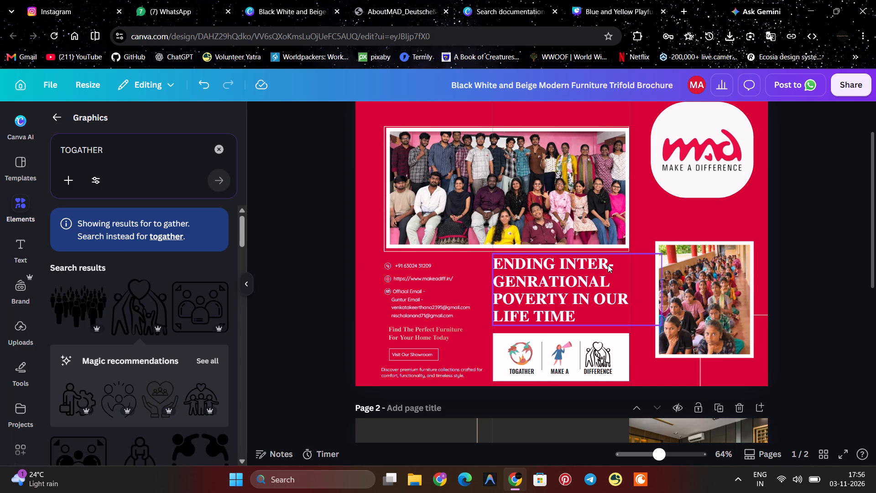
Select the "Visit Our Showroom" text in the contact panel.
scroll(603, 305, down, 1)
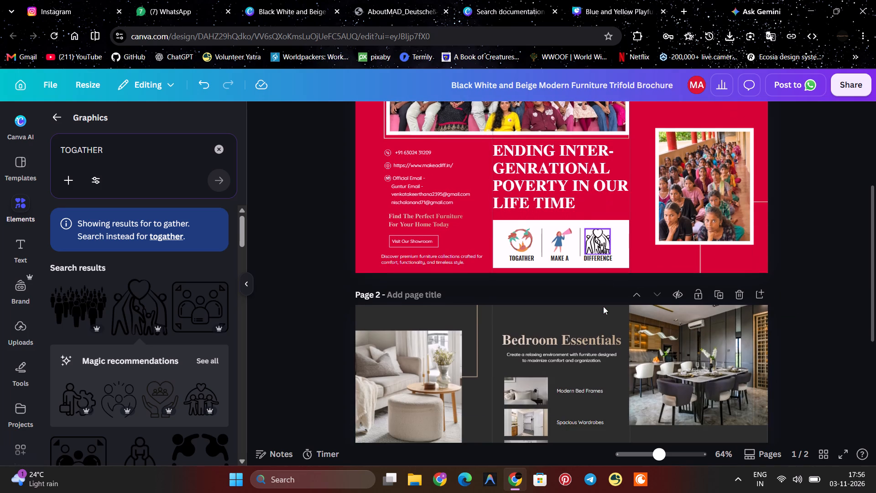
click(423, 239)
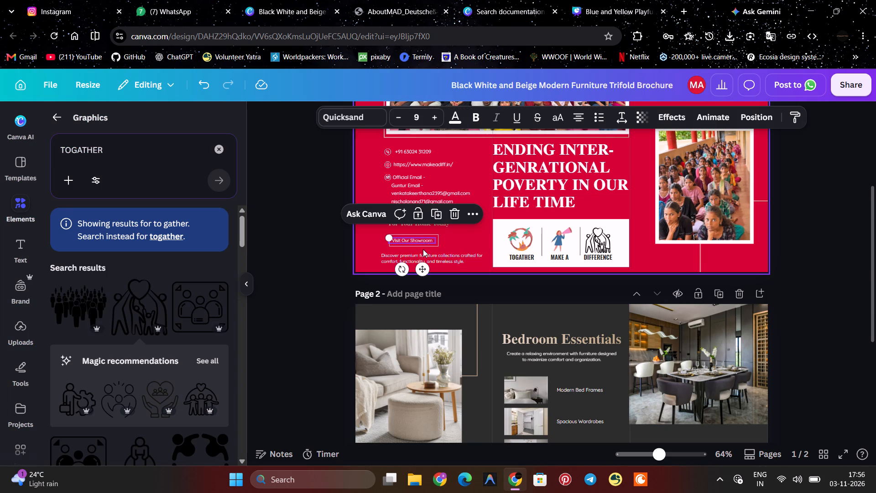
Delete the "Visit Our Showroom" text from the contact panel on page 1.
click(452, 215)
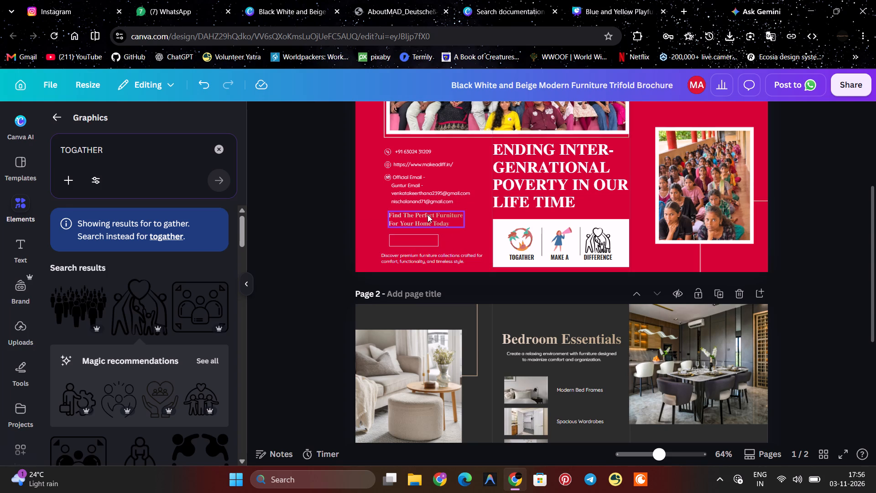
scroll(649, 288, up, 4)
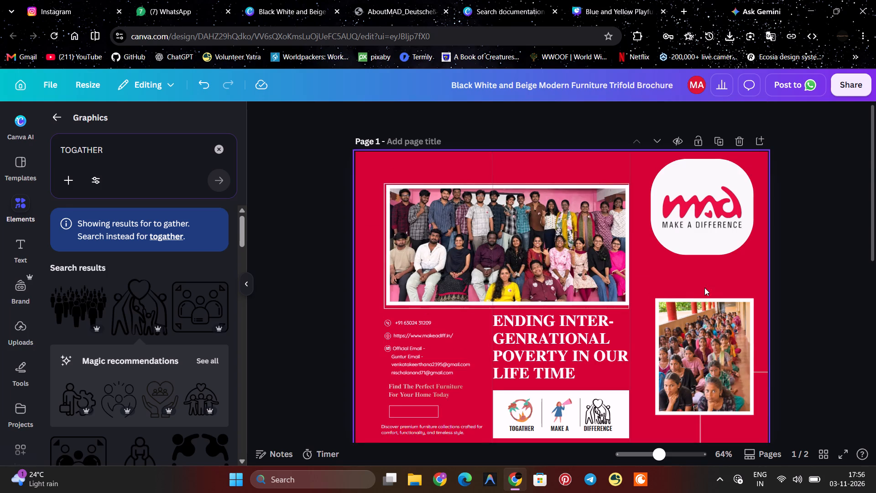
scroll(725, 288, down, 5)
scroll(606, 282, up, 5)
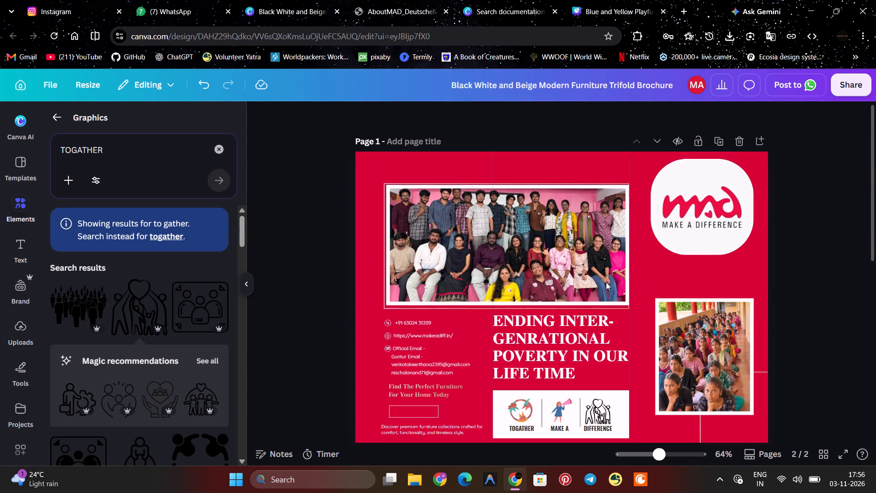
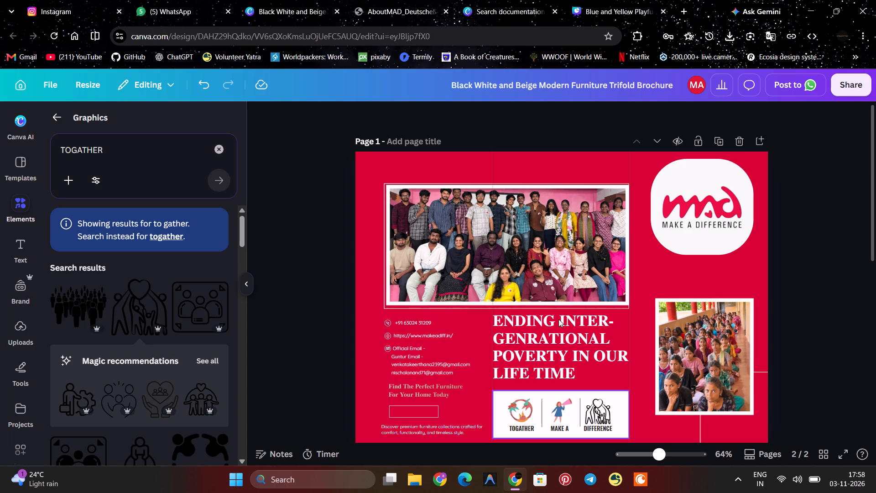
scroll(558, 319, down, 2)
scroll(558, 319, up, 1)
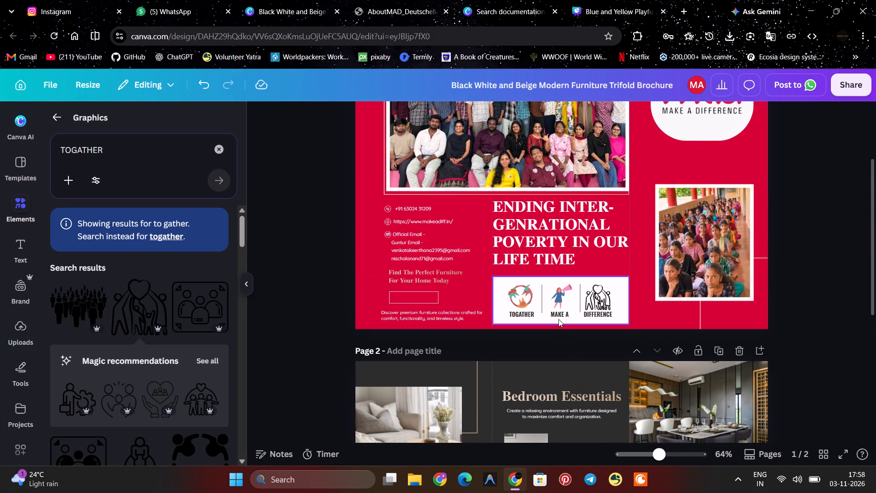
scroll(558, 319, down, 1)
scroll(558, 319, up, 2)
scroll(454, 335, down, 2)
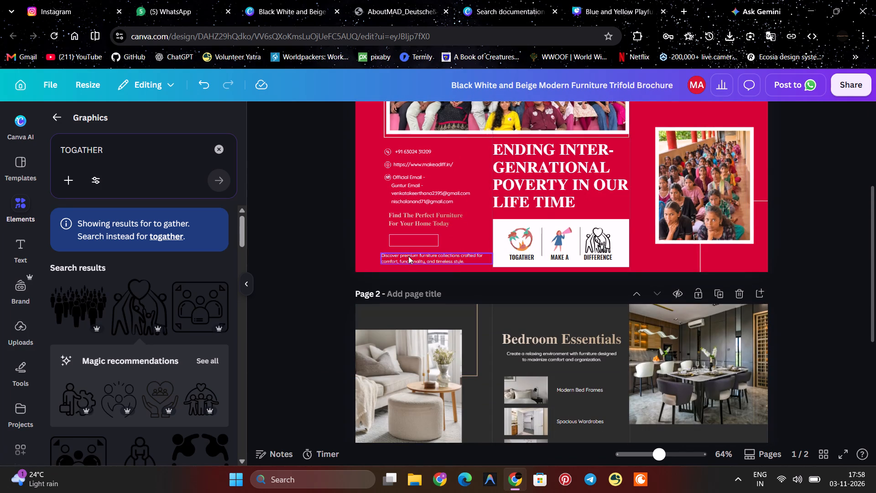
Remove the outline of the empty button box in the contact panel by setting its stroke weight to 0.
click(419, 241)
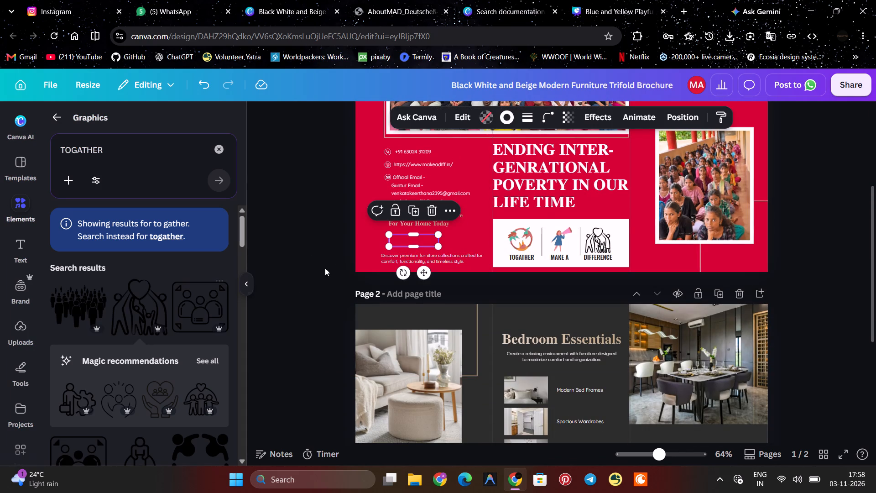
click(526, 114)
click(492, 156)
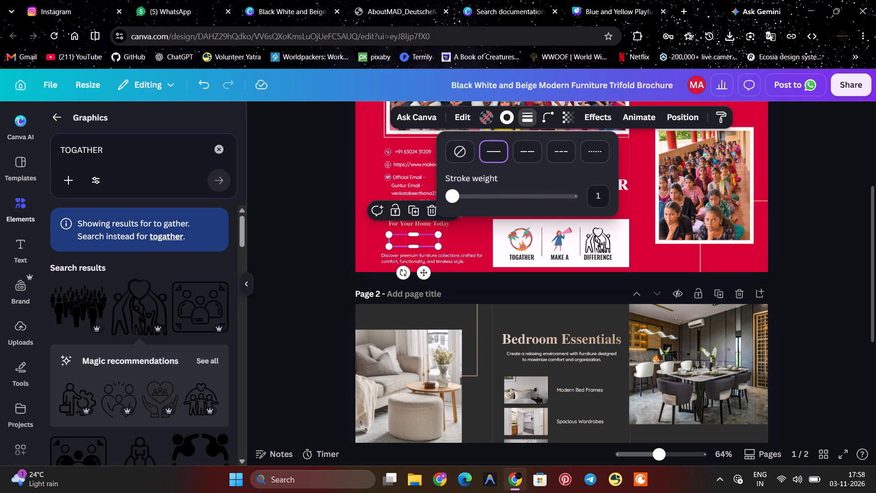
drag(461, 191, 467, 195)
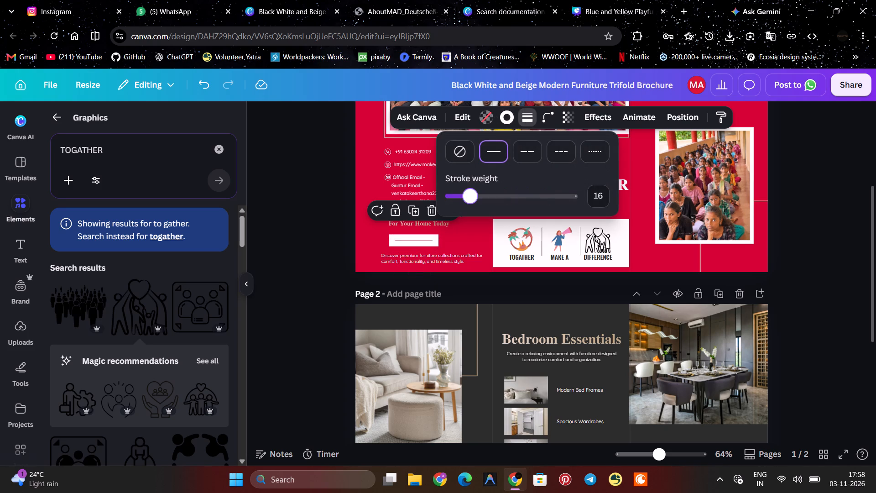
drag(467, 195, 392, 195)
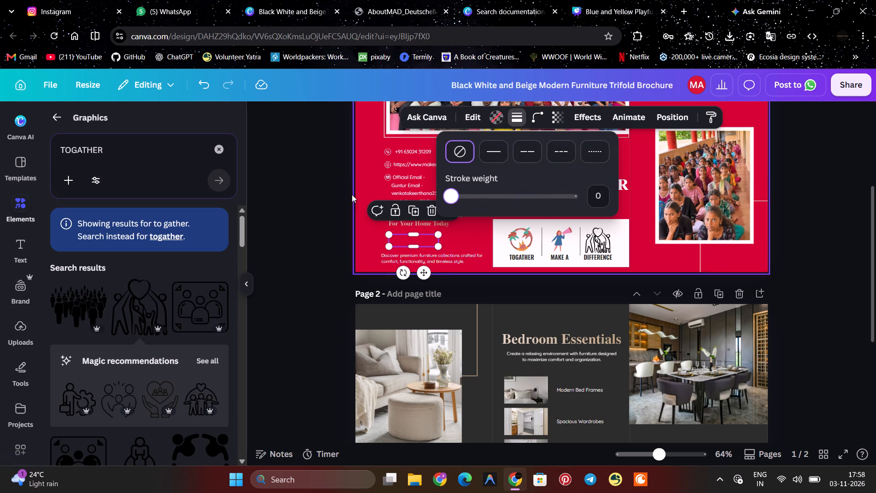
click(318, 191)
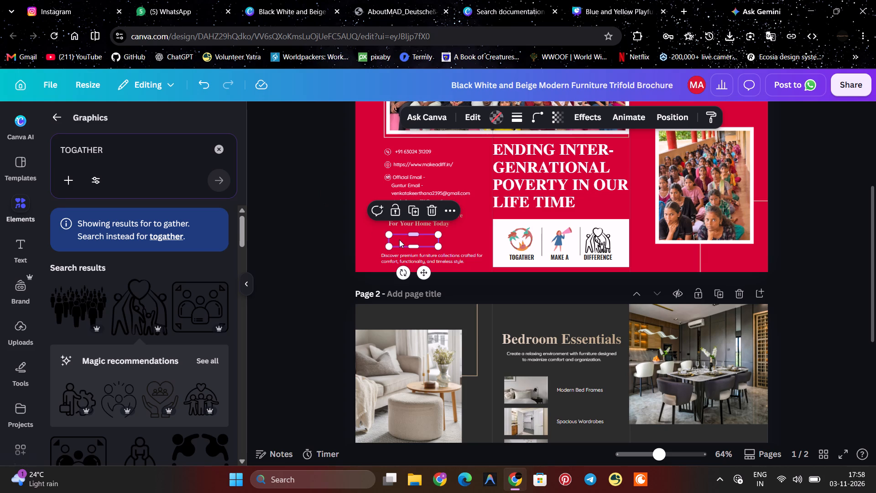
click(399, 240)
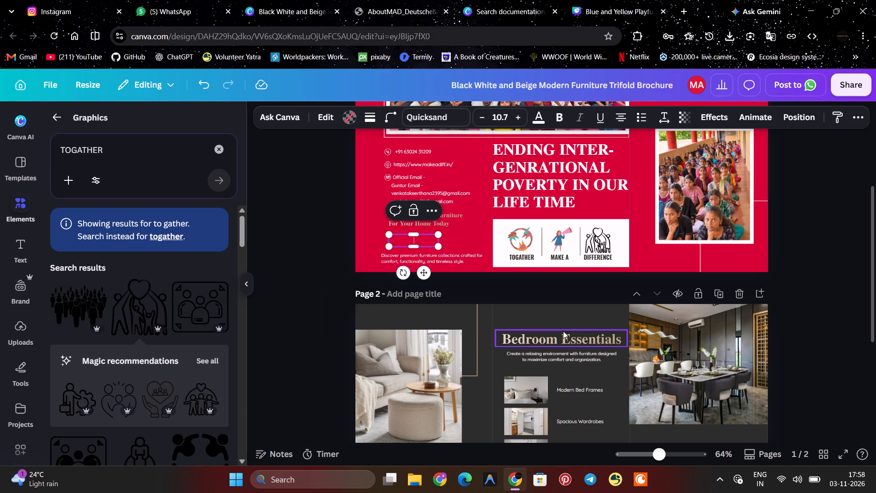
Change the font of the entire "ENDING INTER-GENRATIONAL POVERTY IN OUR LIFE TIME" heading to Oswald.
scroll(566, 330, up, 1)
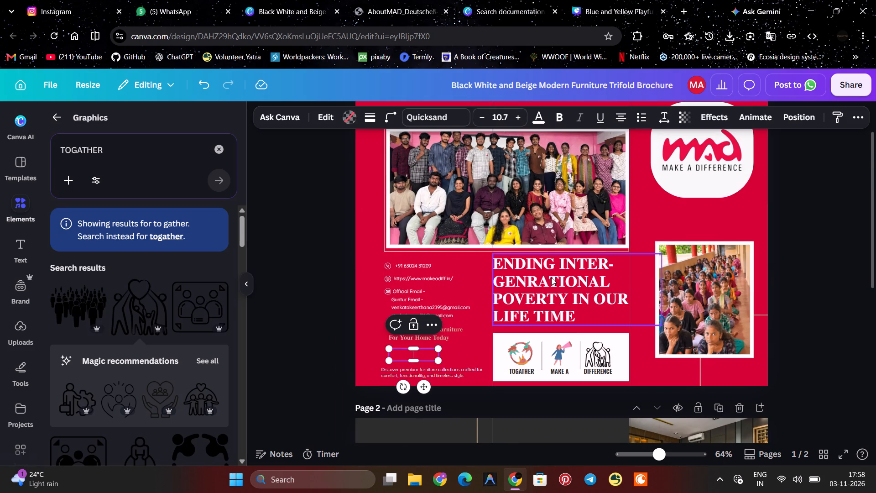
double_click(581, 299)
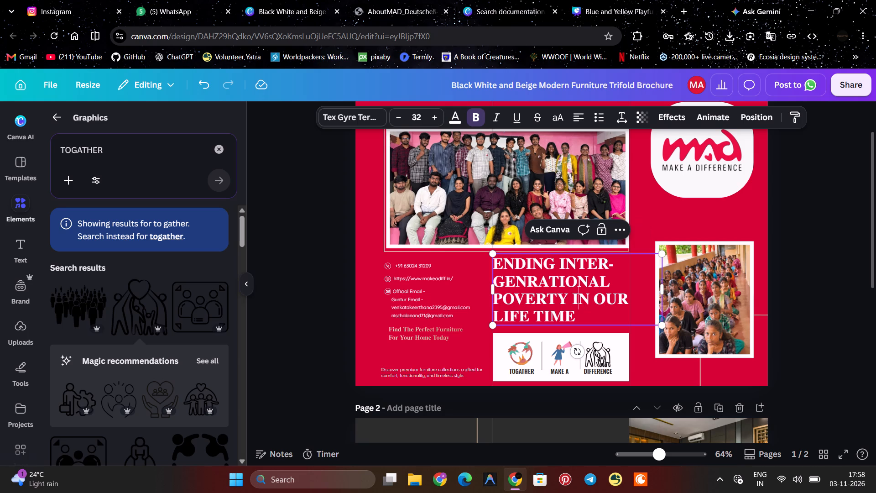
key(ctrl+a)
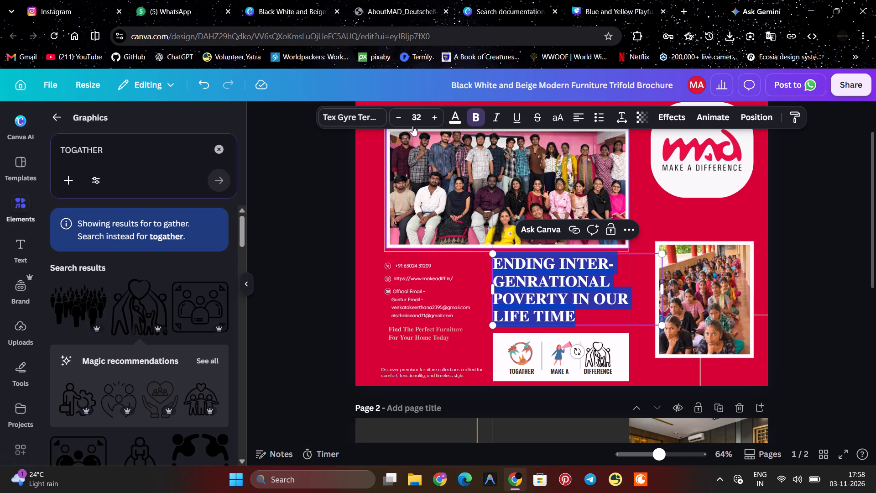
click(356, 118)
click(134, 246)
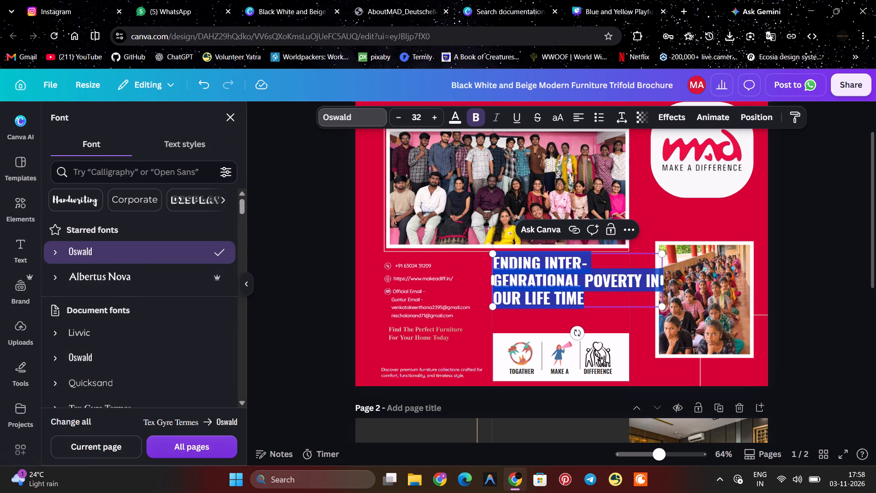
click(626, 294)
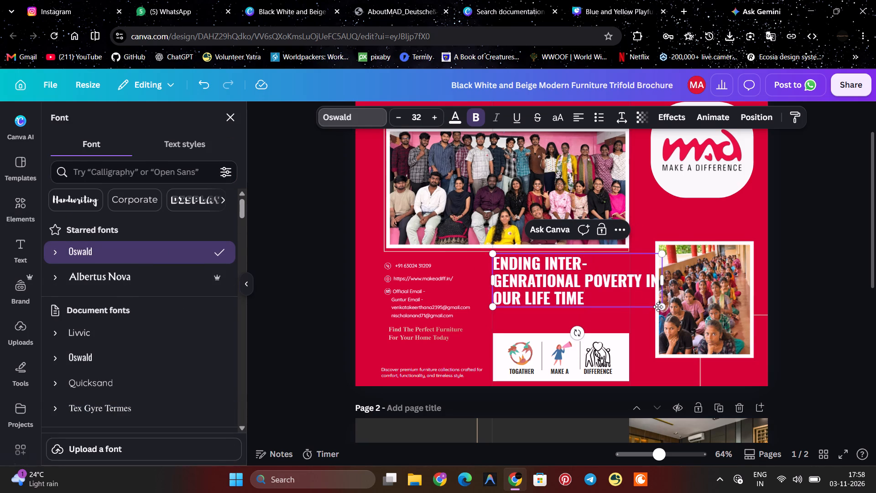
Narrow the poverty heading's text box to fit inside the middle panel, wrapping the text onto four lines.
click(600, 277)
drag(660, 282, 643, 283)
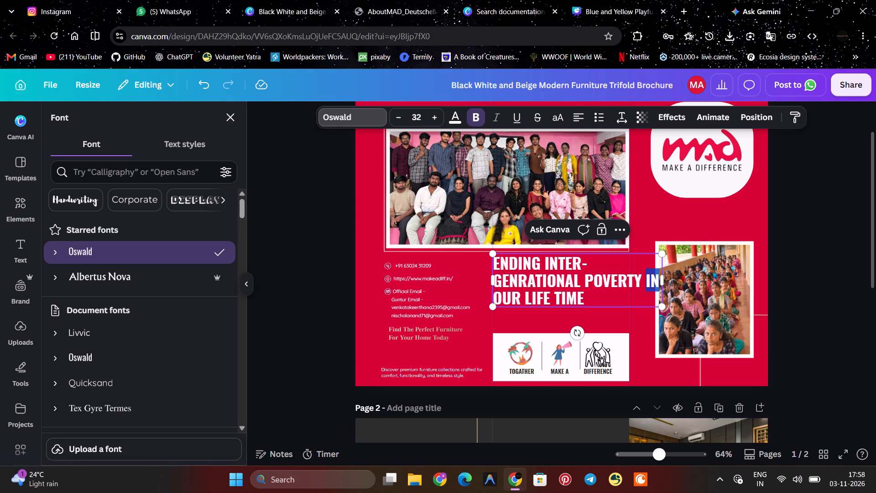
drag(643, 283, 641, 283)
drag(662, 283, 633, 285)
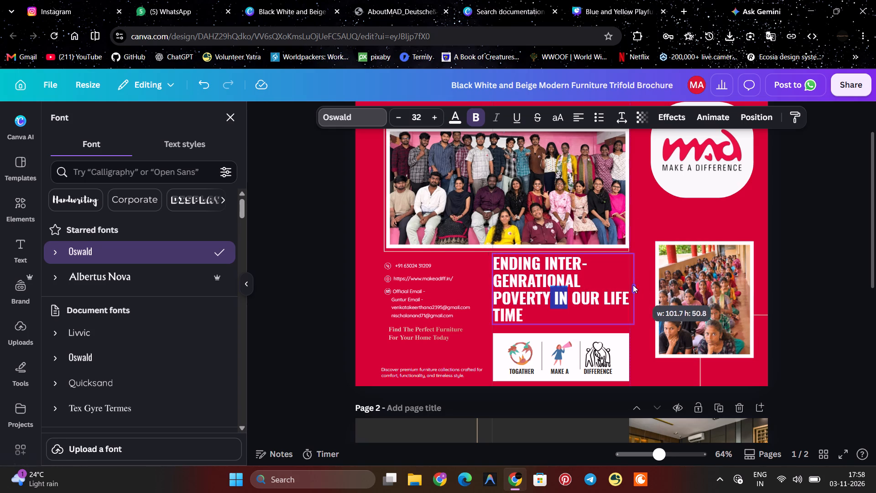
drag(633, 285, 626, 287)
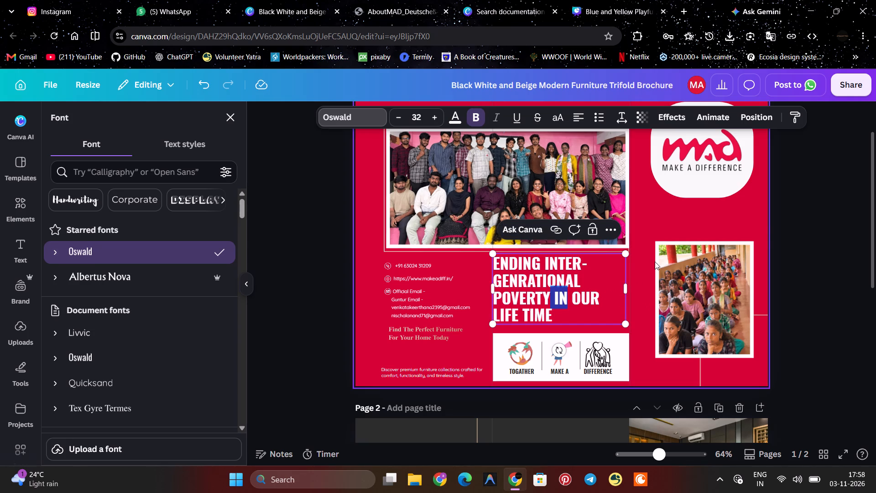
click(655, 261)
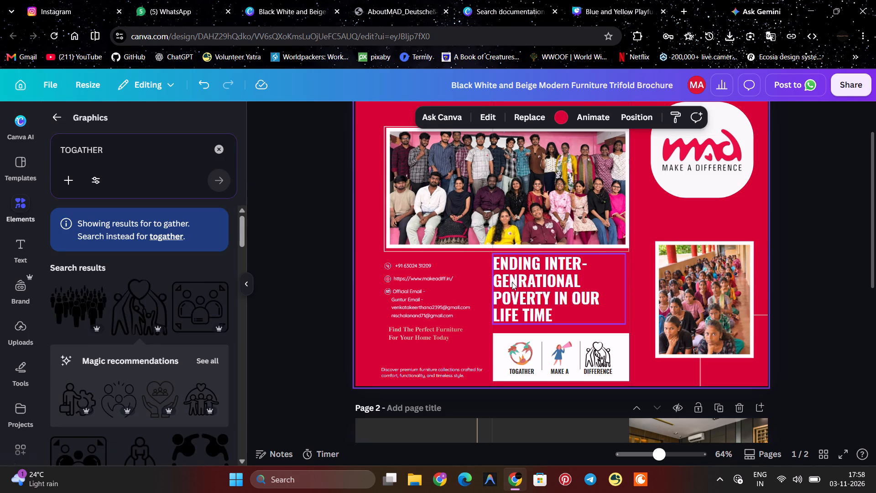
Nudge the poverty heading slightly right and down so its text box's right edge aligns with the icon strip.
drag(512, 282, 510, 286)
click(510, 284)
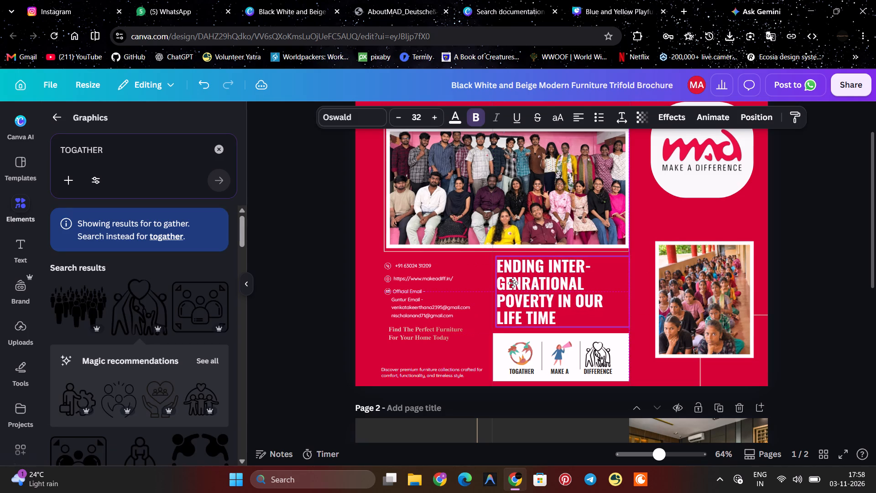
click(644, 234)
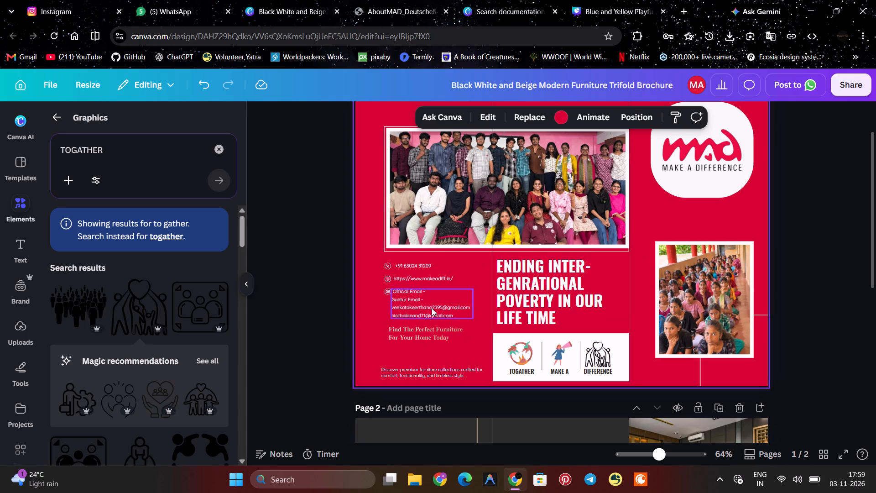
Recolour the thin beige frame line behind the children's photo on the cover panel to white.
scroll(429, 314, down, 3)
scroll(503, 318, up, 3)
scroll(640, 304, up, 3)
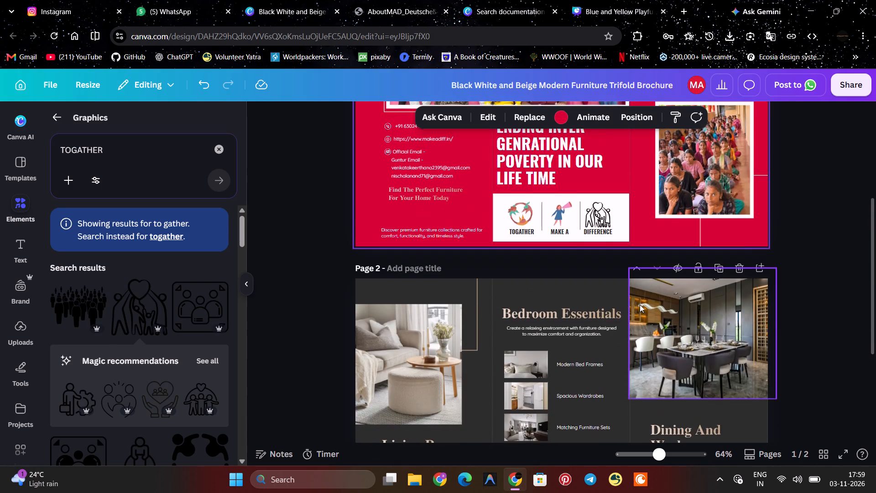
scroll(640, 304, up, 1)
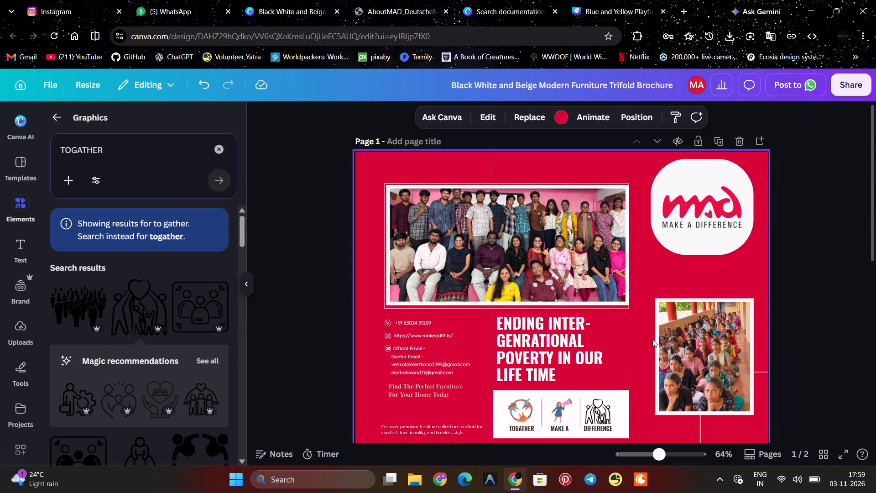
scroll(736, 314, down, 2)
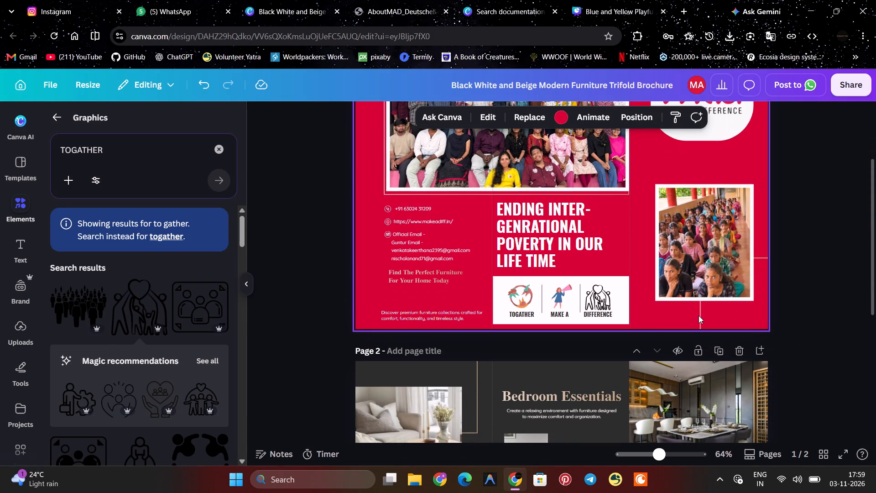
click(727, 319)
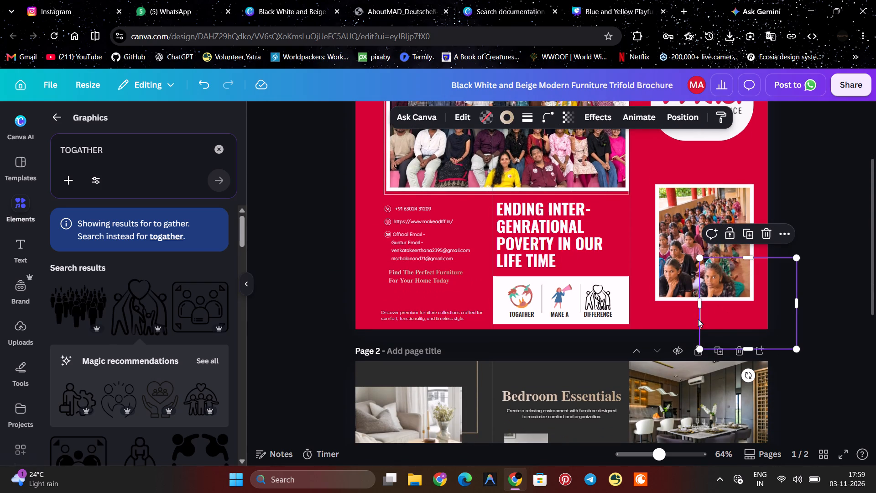
click(514, 120)
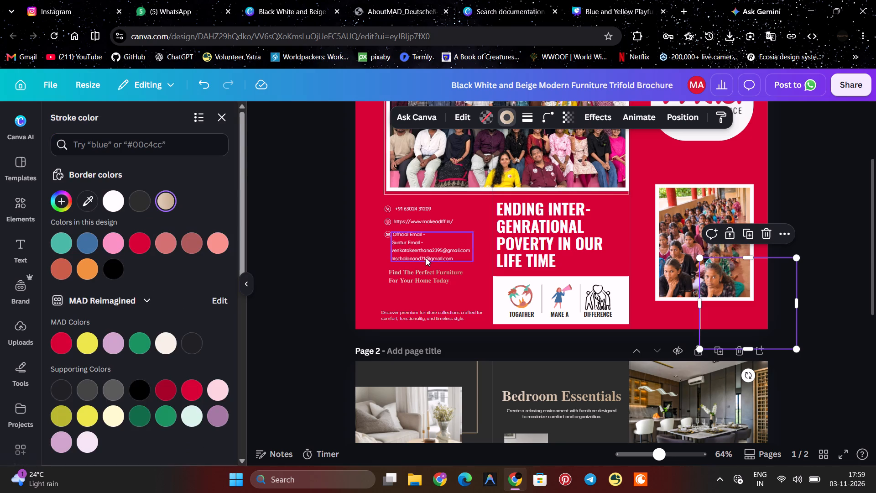
click(109, 197)
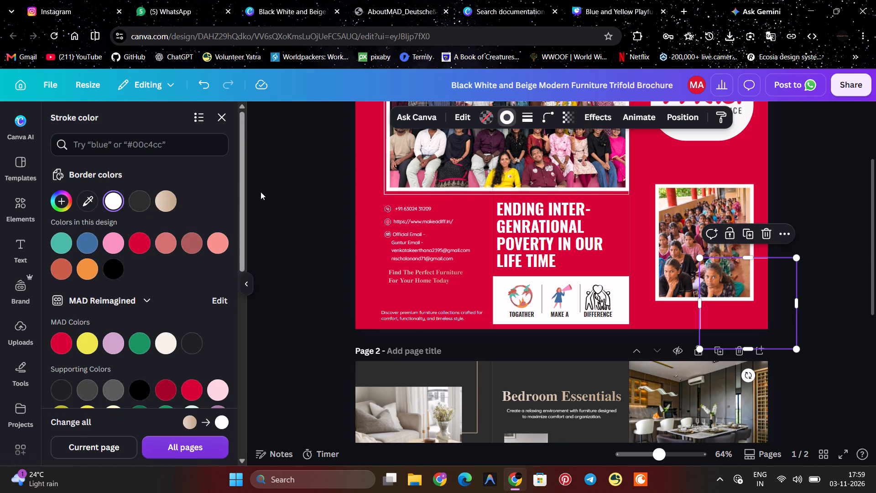
click(285, 192)
click(292, 194)
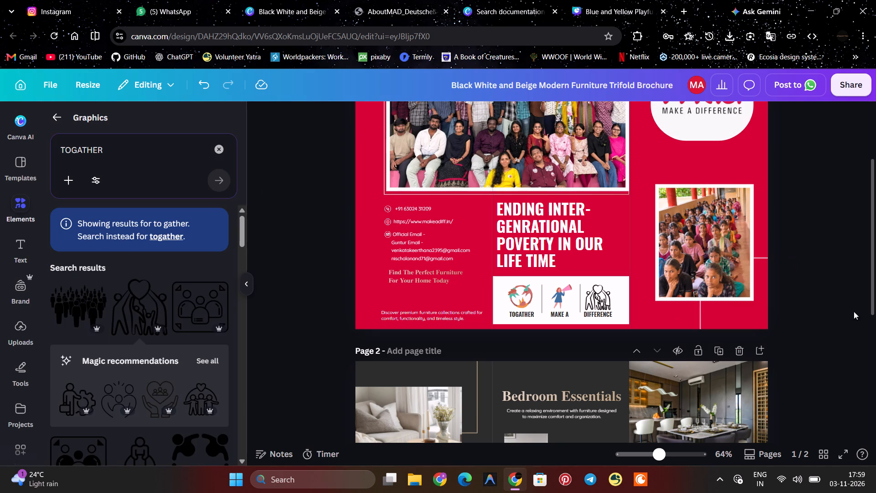
Thicken the white frame line behind the children's photo to a stroke weight of 15.
scroll(831, 310, up, 2)
scroll(824, 313, down, 1)
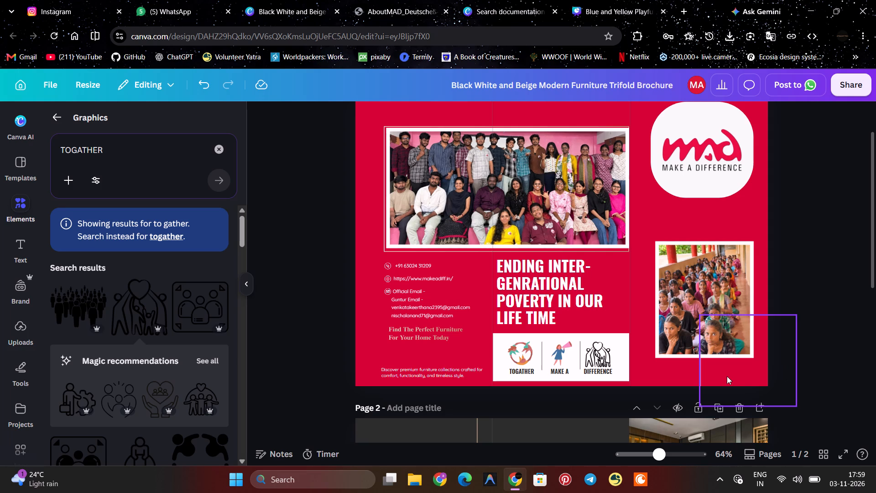
click(746, 383)
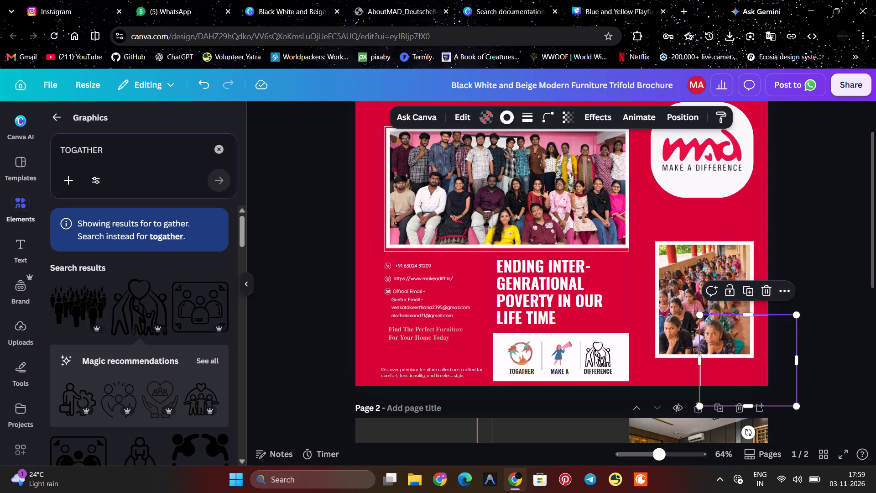
click(531, 126)
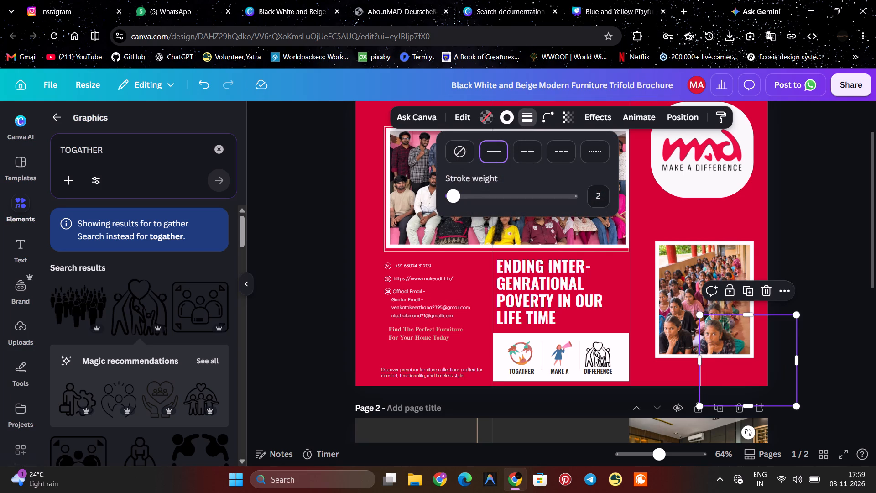
drag(455, 197, 581, 182)
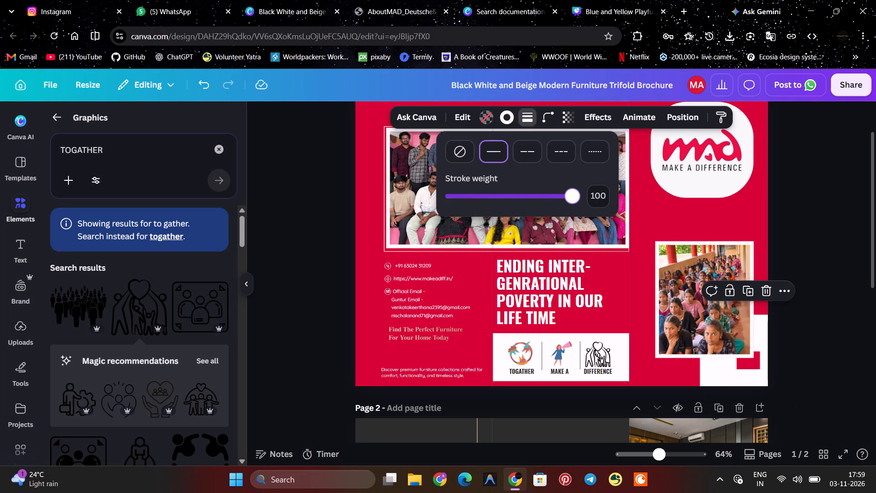
drag(581, 182, 579, 188)
drag(579, 188, 472, 201)
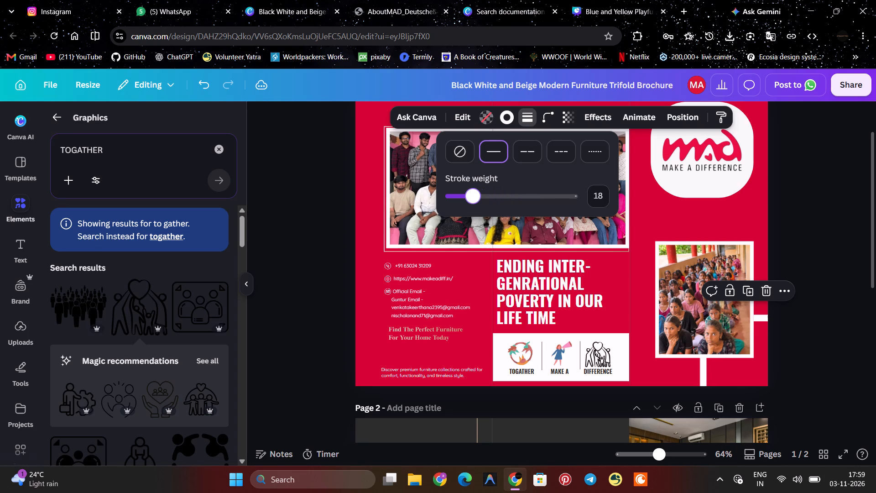
drag(472, 201, 459, 204)
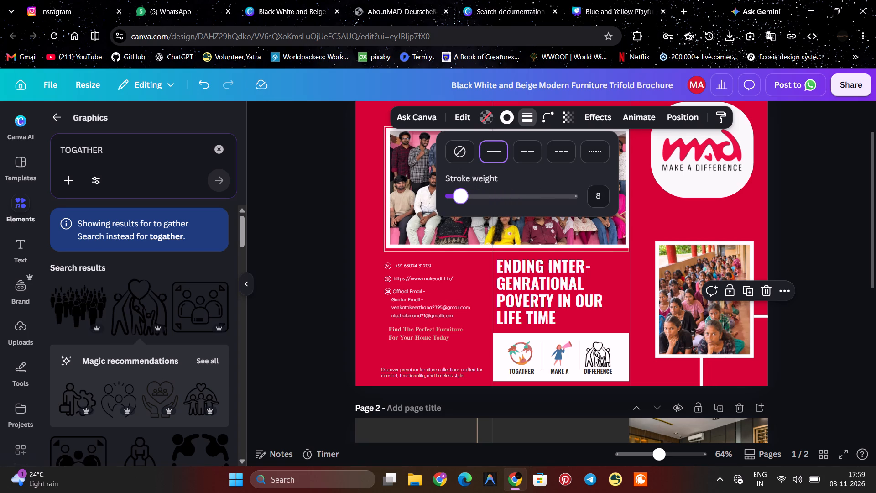
drag(459, 204, 468, 204)
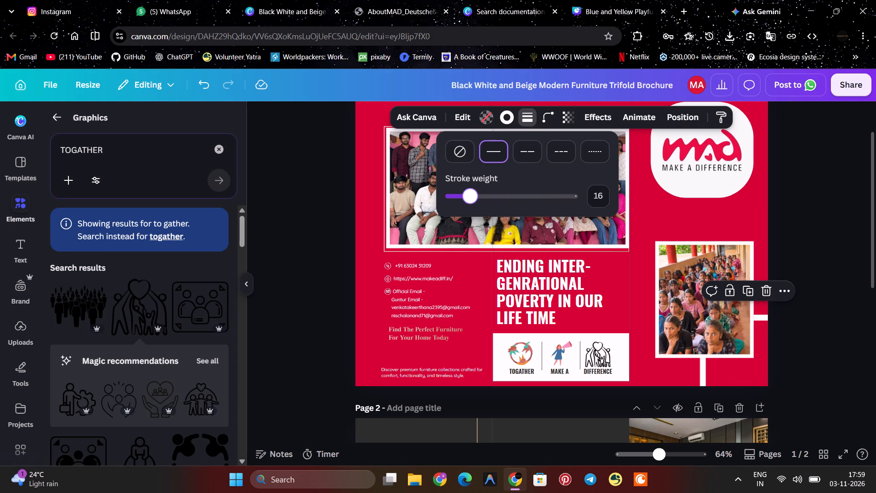
drag(468, 204, 469, 205)
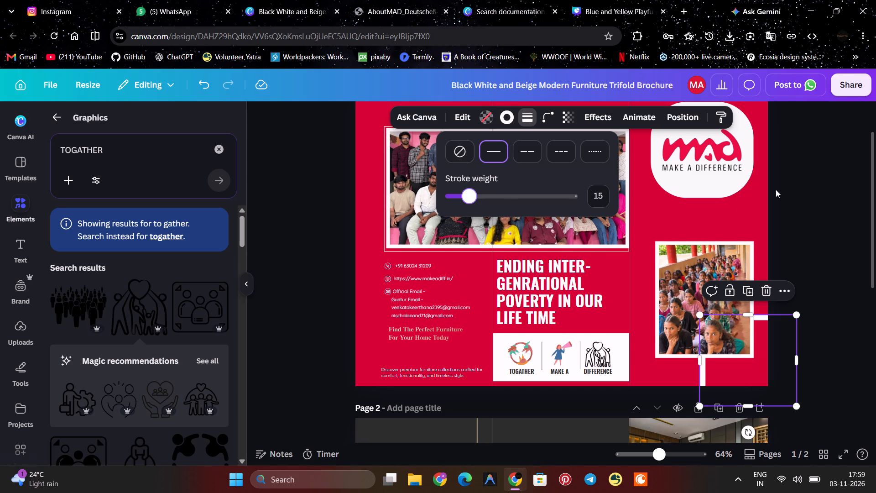
click(817, 188)
click(839, 321)
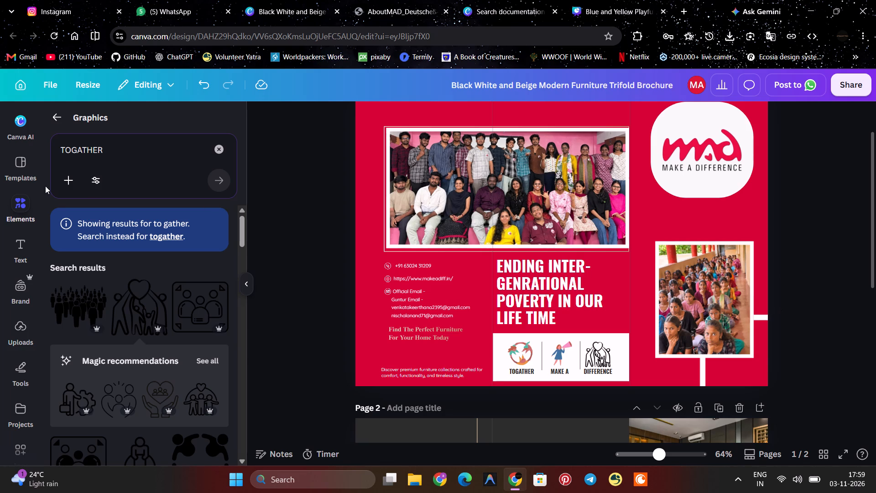
Search the graphics for CONNECTION and look through the results for a suitable people or unity illustration.
click(219, 151)
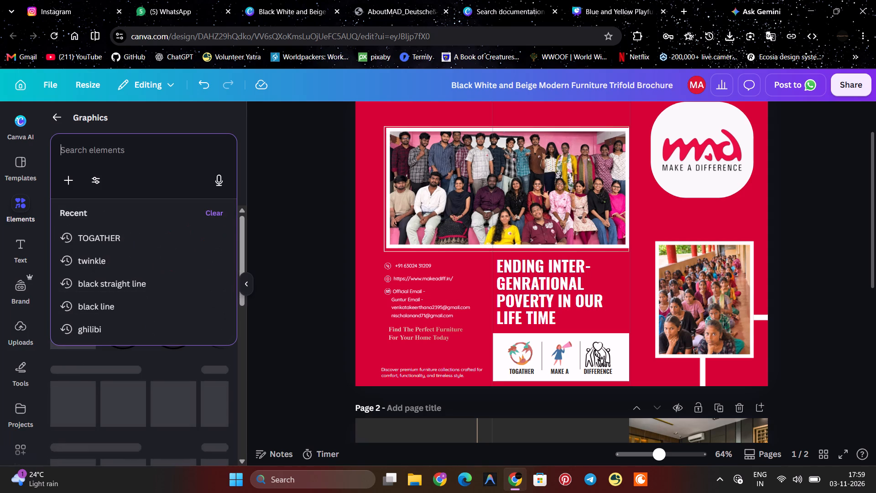
text(CONNECTION)
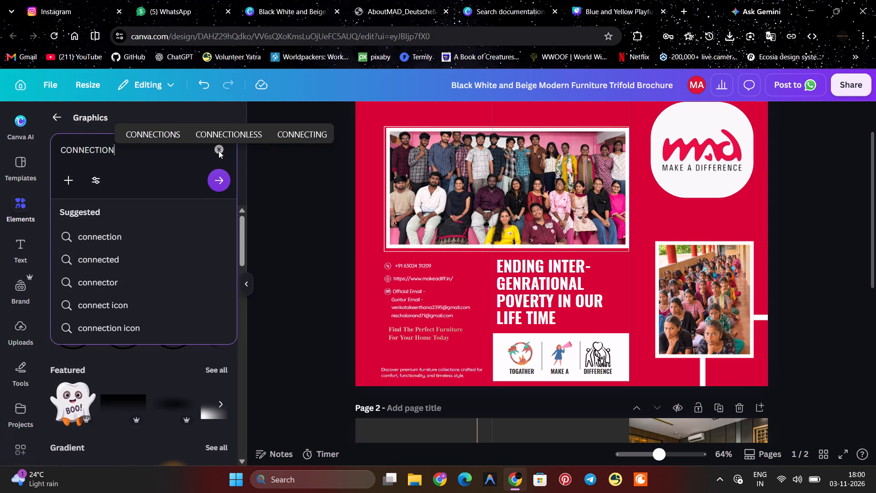
key(Return)
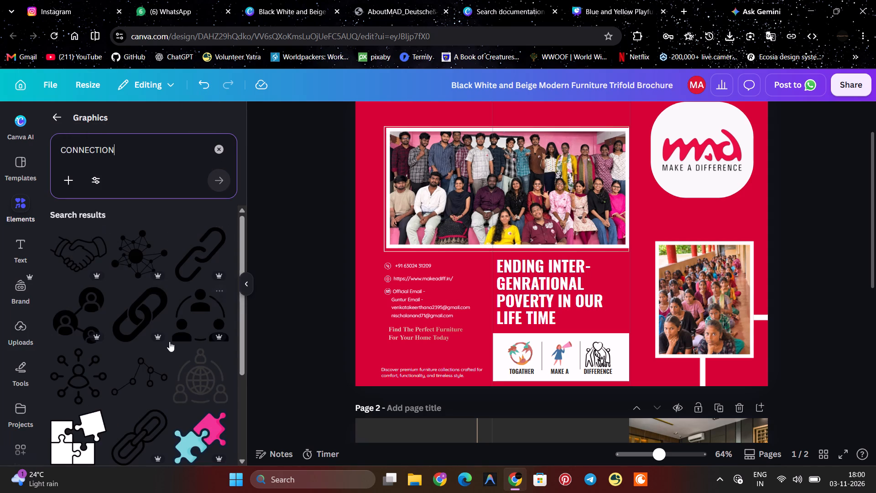
scroll(212, 283, down, 6)
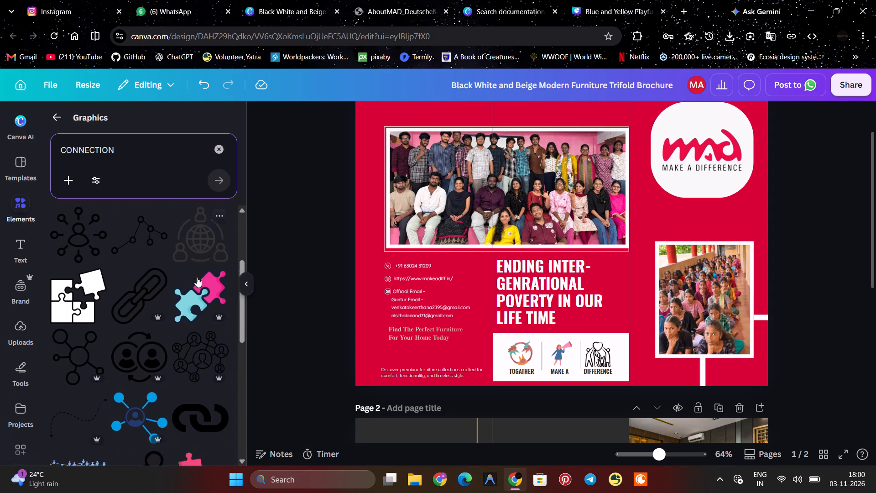
scroll(164, 301, down, 5)
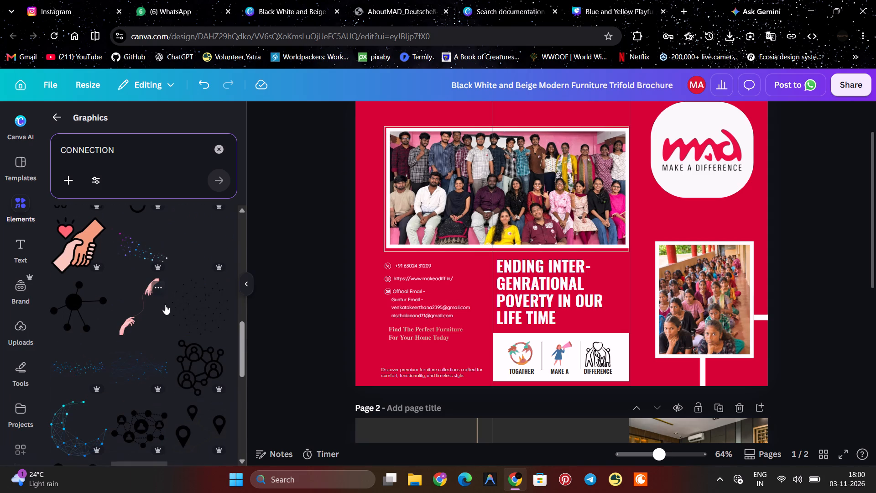
scroll(165, 304, down, 8)
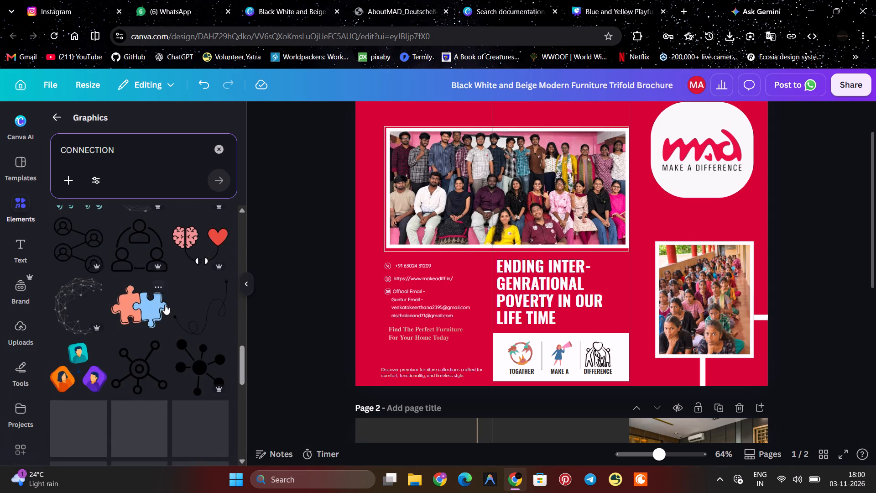
scroll(165, 304, down, 5)
scroll(165, 304, up, 5)
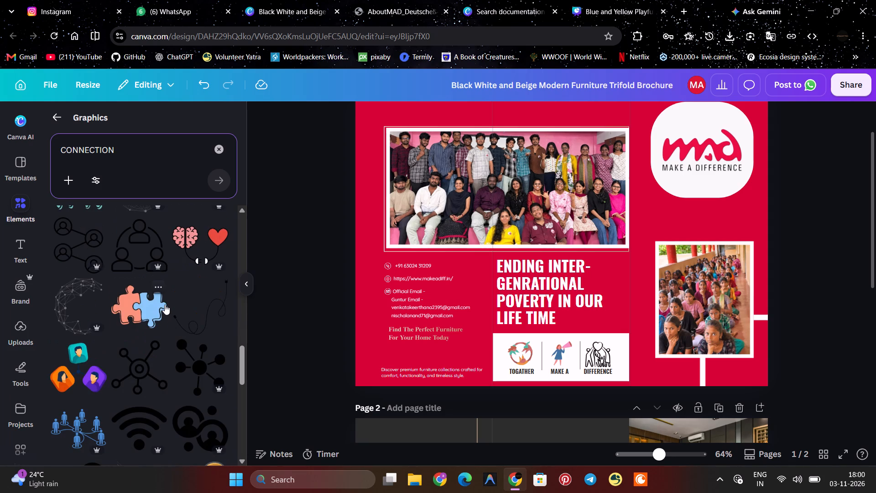
scroll(165, 304, down, 4)
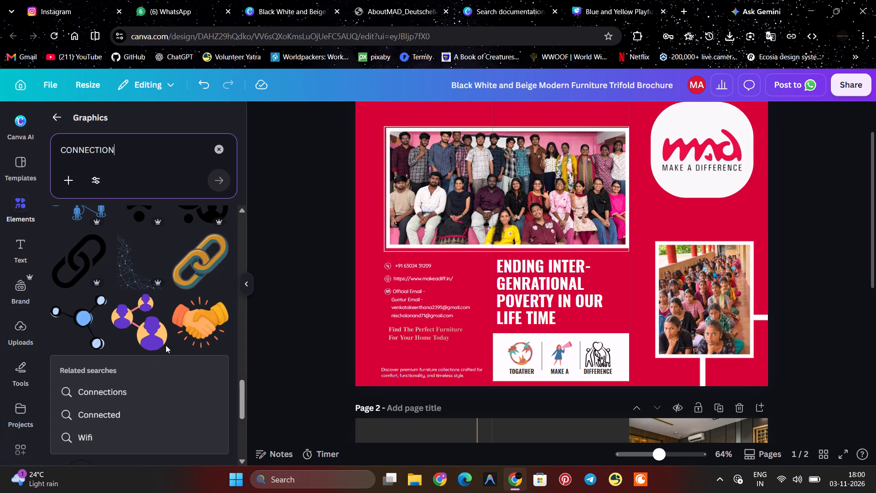
scroll(177, 337, down, 7)
scroll(200, 370, up, 3)
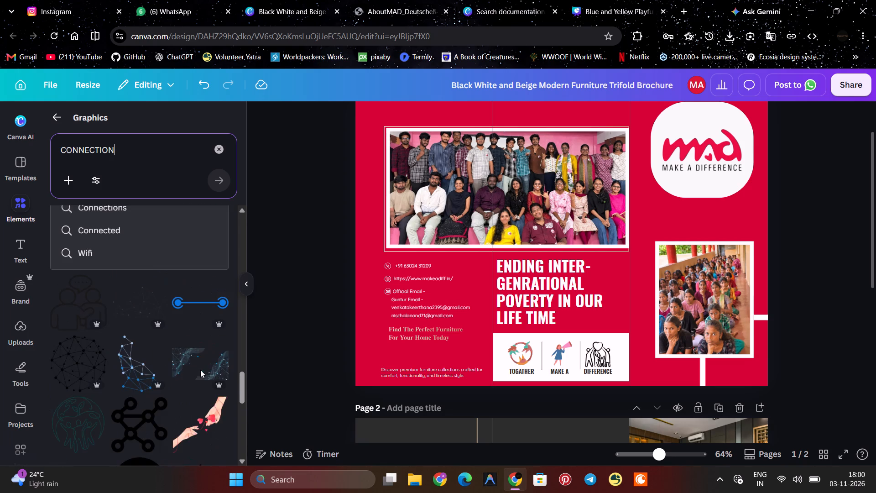
scroll(200, 370, down, 5)
scroll(164, 363, down, 3)
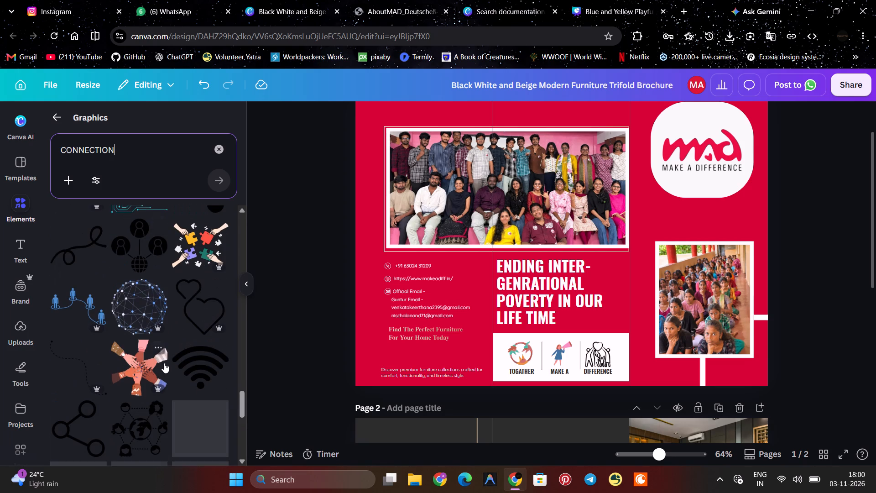
scroll(164, 364, down, 9)
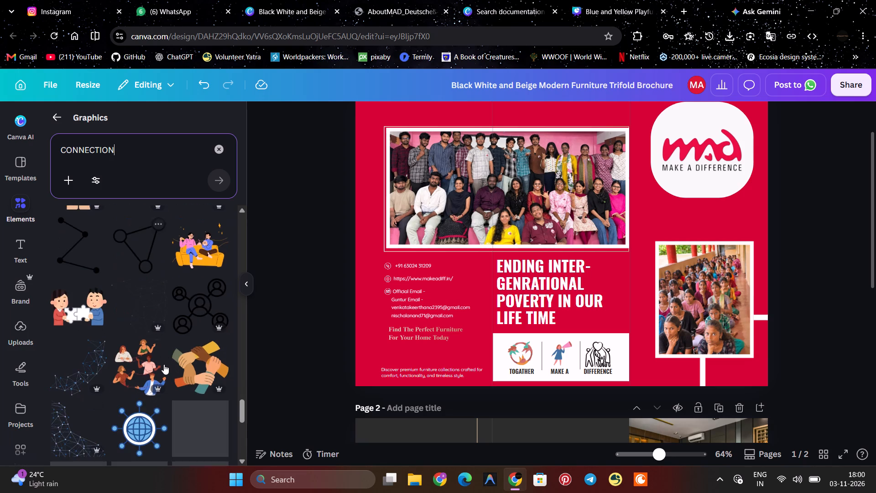
scroll(164, 364, down, 3)
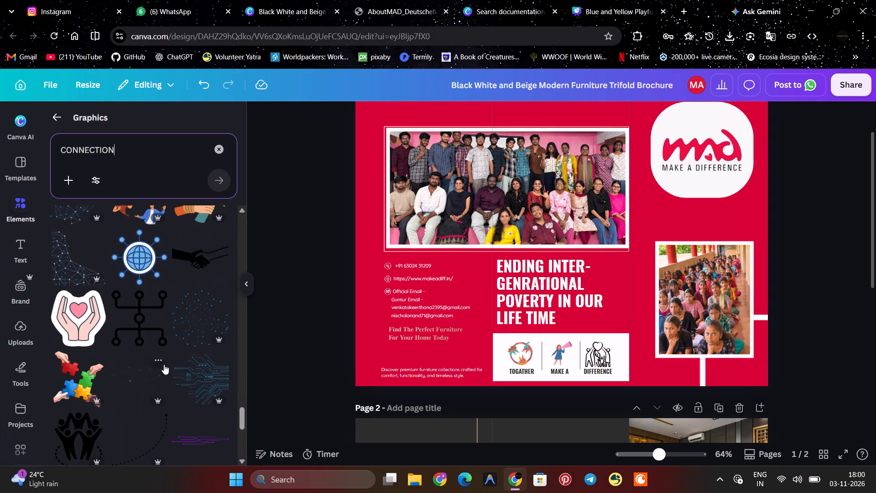
scroll(164, 364, down, 5)
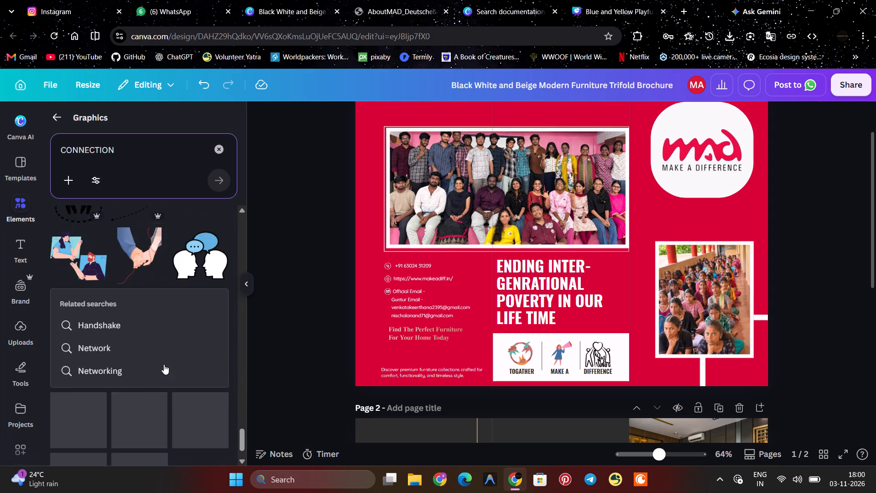
scroll(164, 364, up, 2)
scroll(164, 364, down, 5)
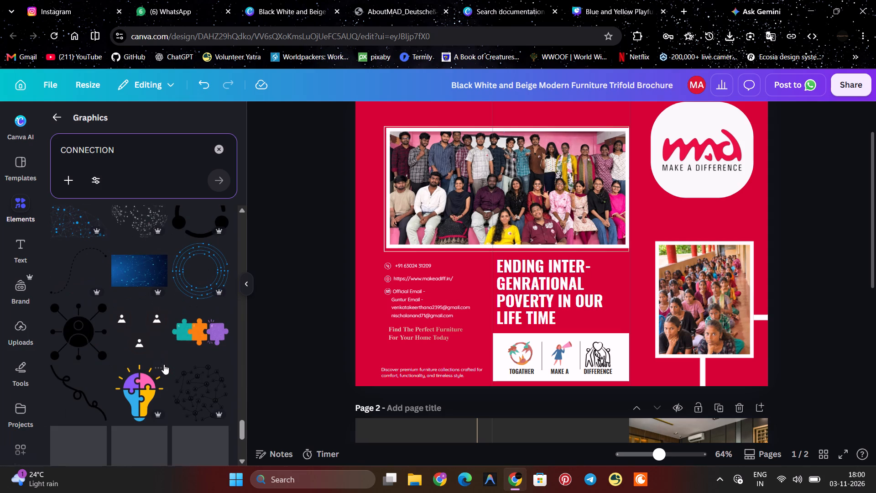
scroll(164, 364, down, 6)
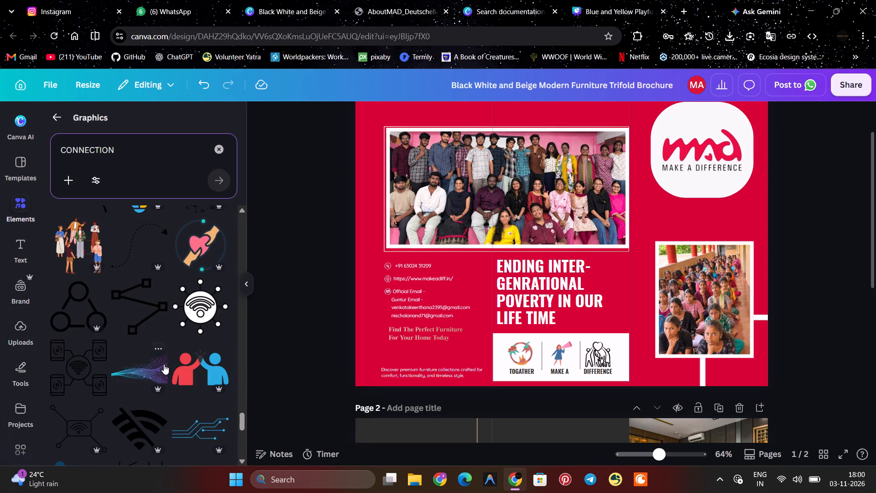
scroll(164, 364, down, 8)
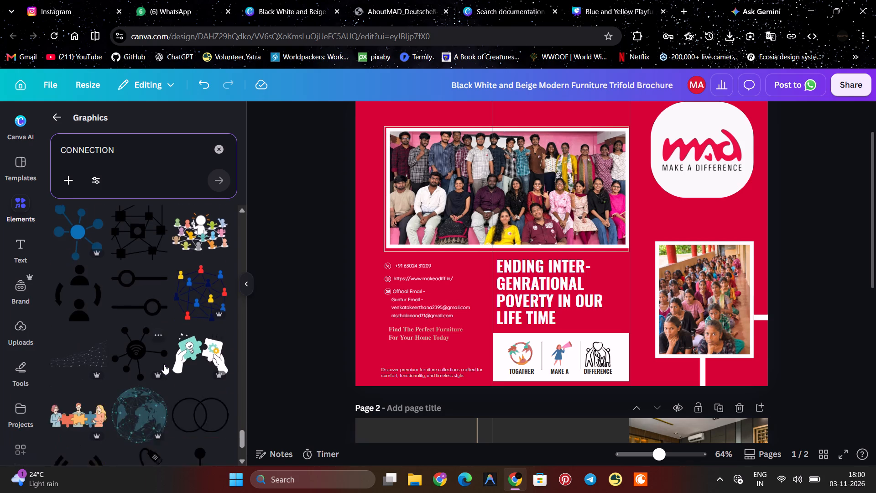
scroll(164, 364, down, 5)
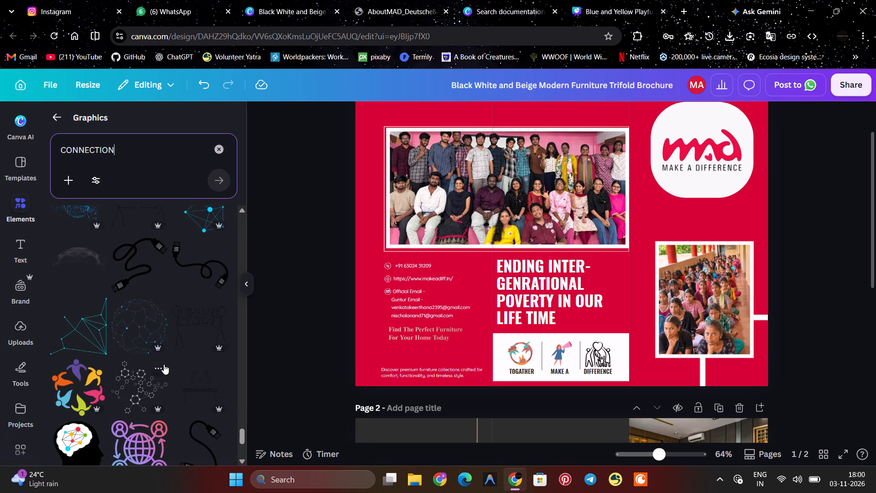
scroll(164, 364, down, 5)
scroll(164, 364, up, 2)
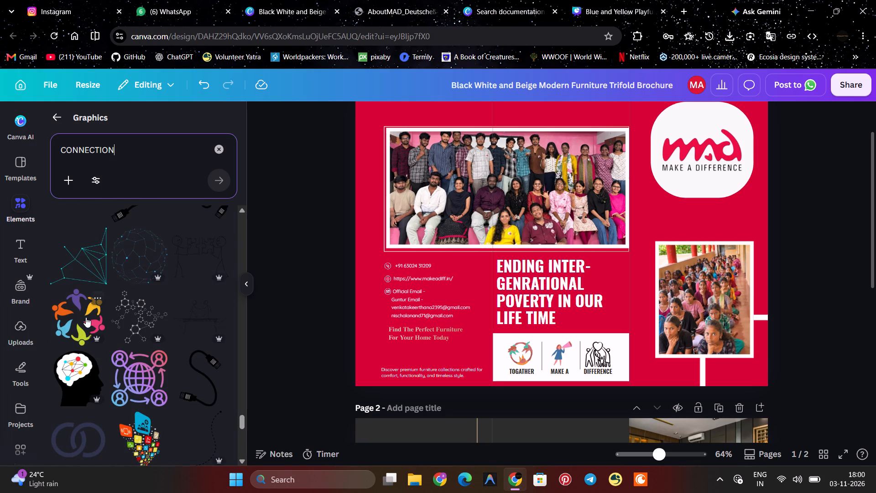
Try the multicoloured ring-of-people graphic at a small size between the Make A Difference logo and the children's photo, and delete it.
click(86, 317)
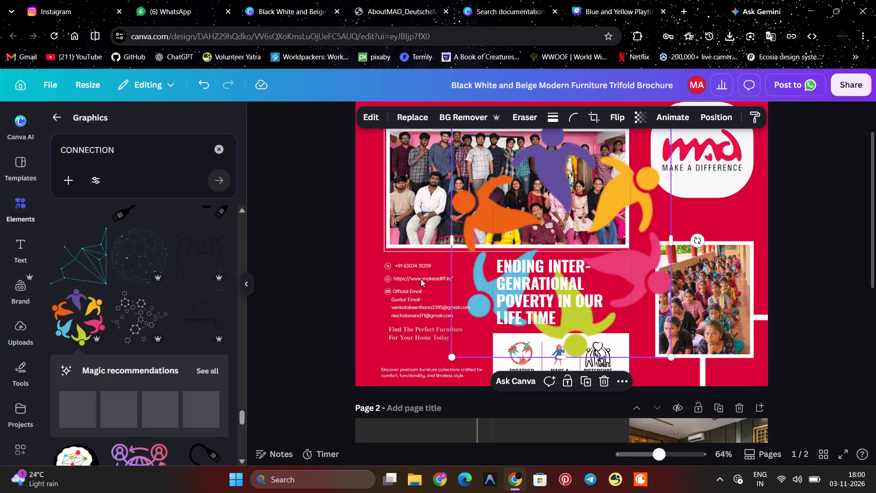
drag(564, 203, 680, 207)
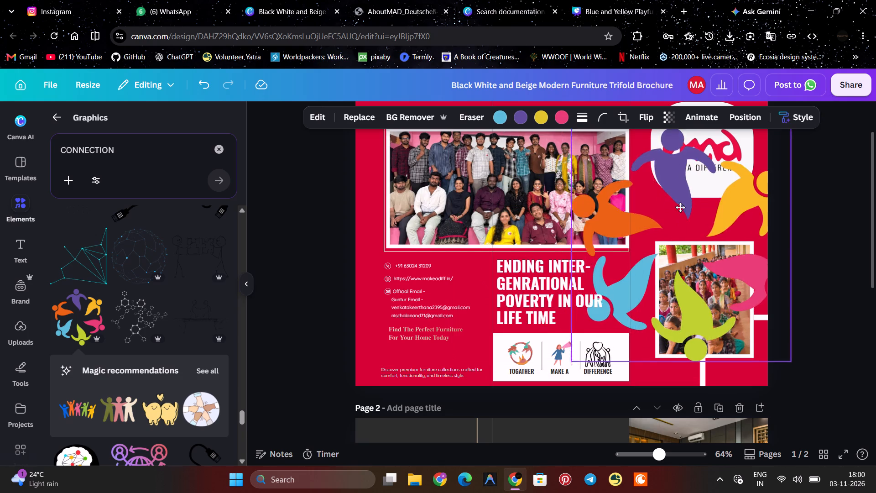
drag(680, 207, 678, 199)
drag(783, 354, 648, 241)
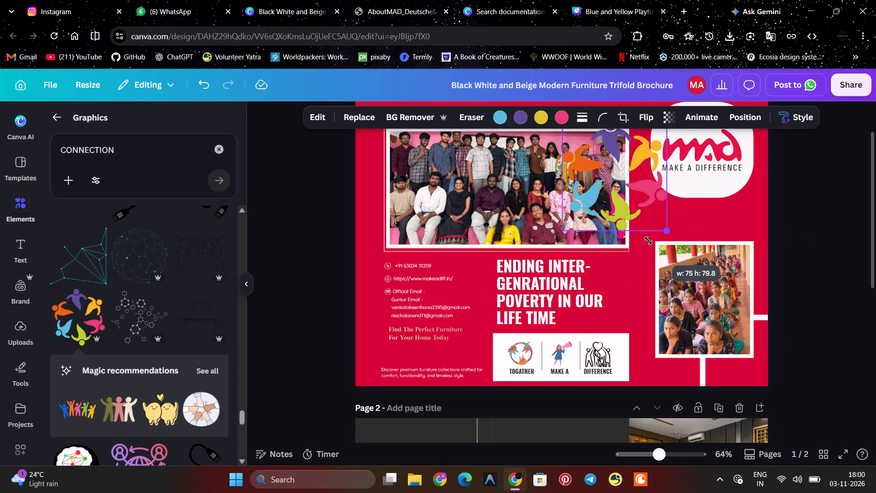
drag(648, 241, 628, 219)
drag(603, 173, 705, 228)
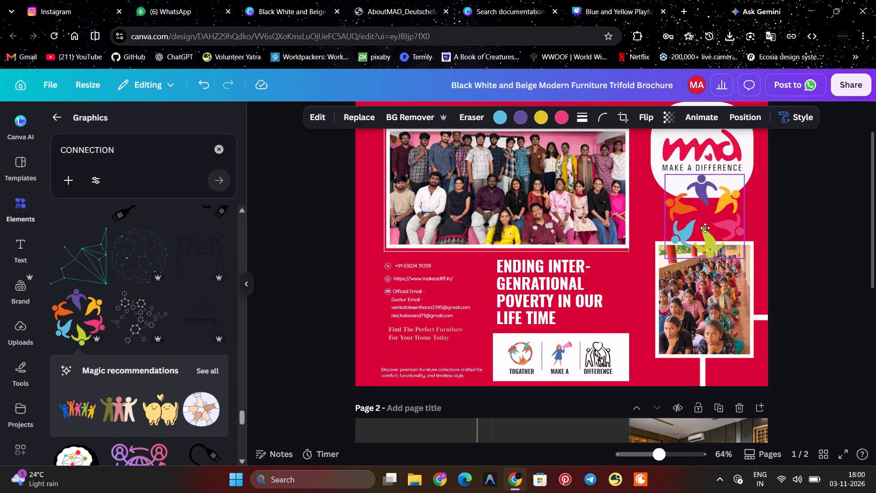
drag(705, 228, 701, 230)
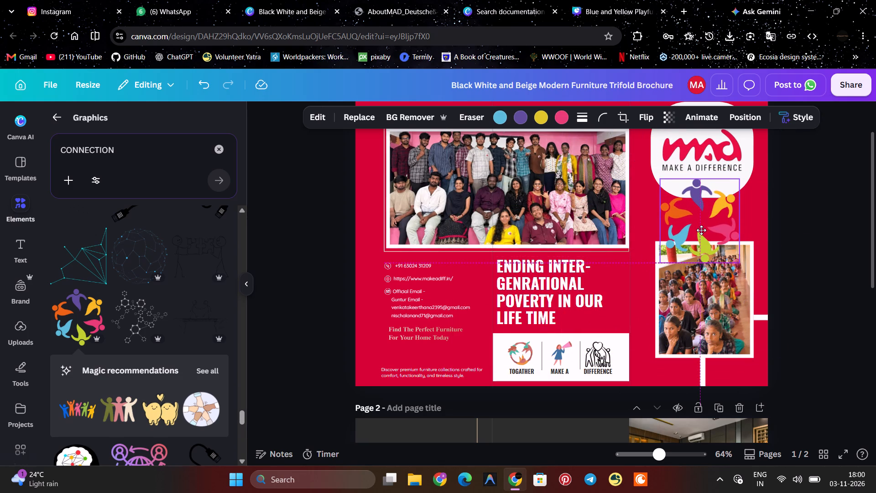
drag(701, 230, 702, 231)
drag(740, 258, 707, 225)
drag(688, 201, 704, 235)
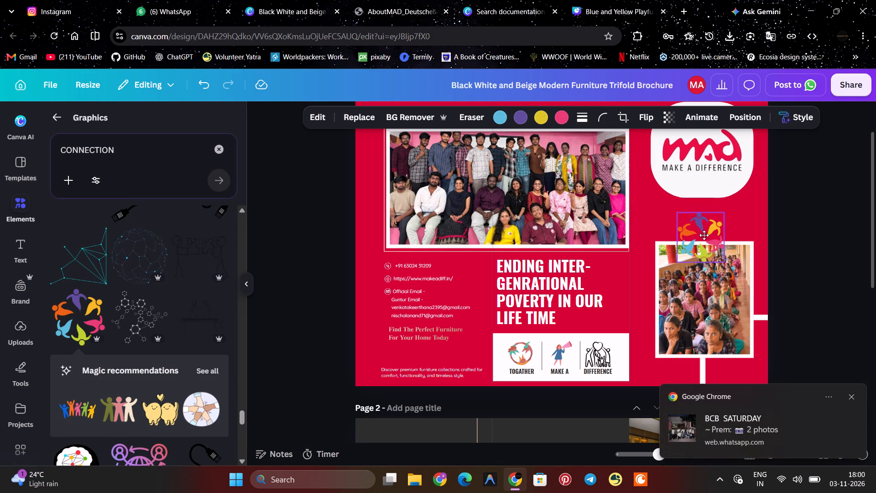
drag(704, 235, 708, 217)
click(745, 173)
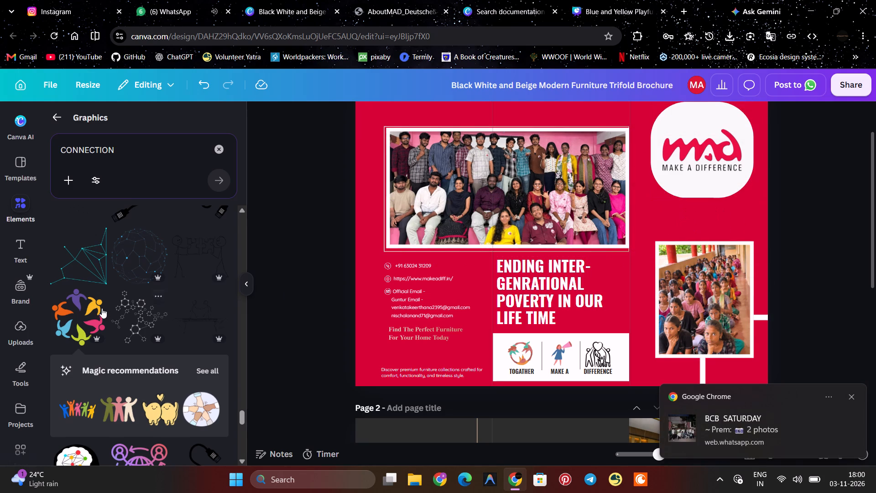
Add the red heart above open hands graphic from the CONNECTION results, shrink it and move it between the logo and children's photo.
scroll(102, 309, down, 4)
scroll(139, 311, up, 3)
scroll(146, 312, down, 8)
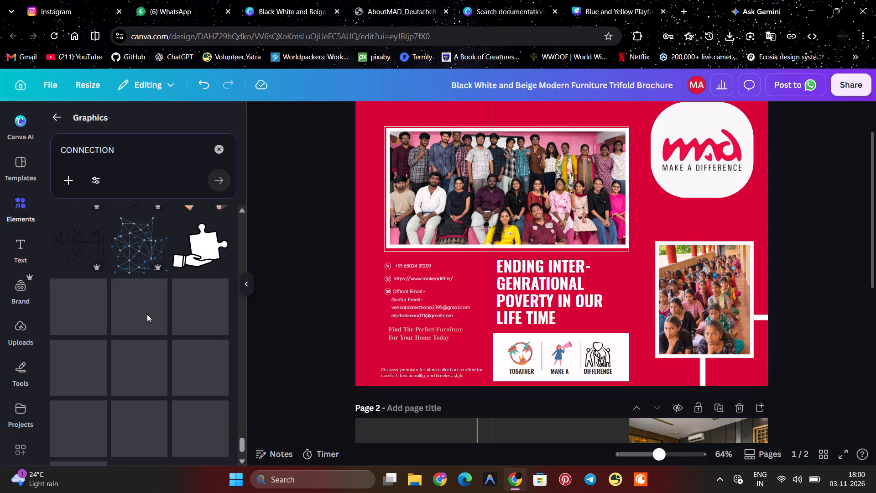
scroll(147, 314, down, 6)
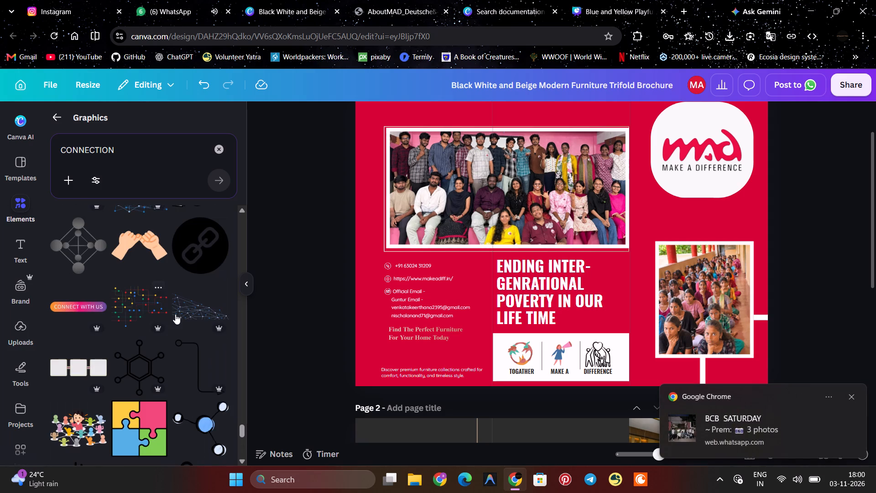
scroll(174, 316, down, 11)
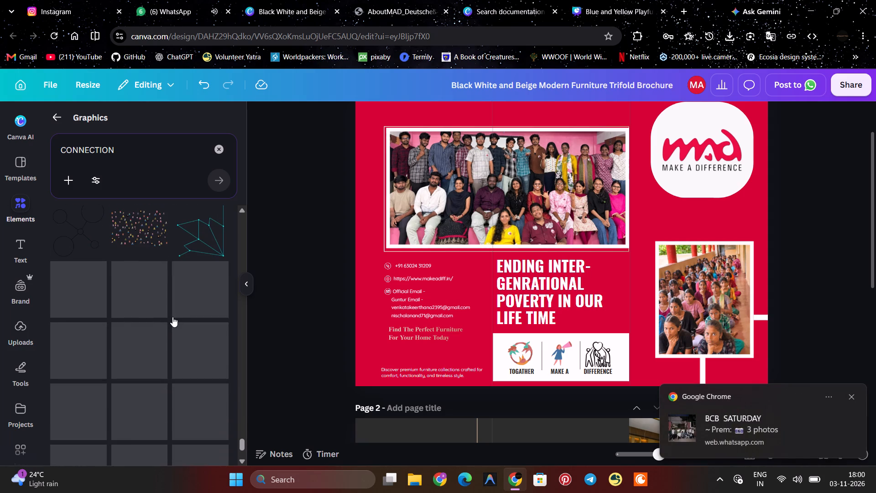
scroll(172, 317, down, 4)
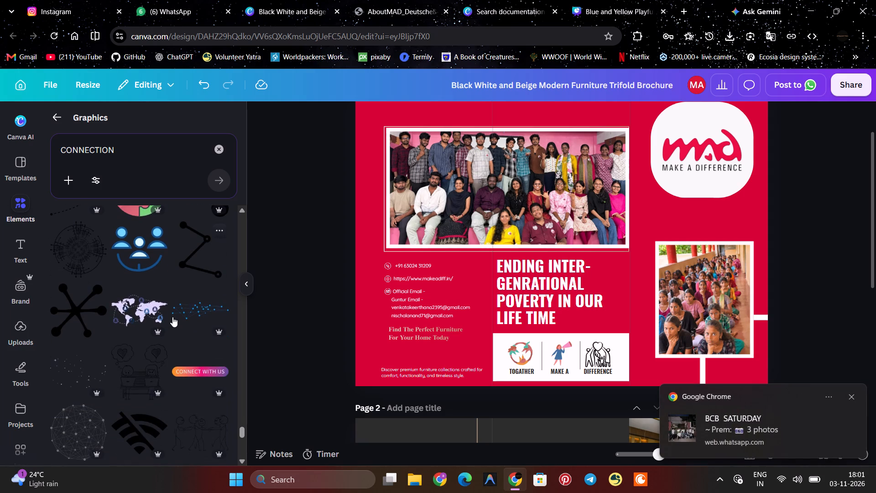
scroll(172, 317, down, 5)
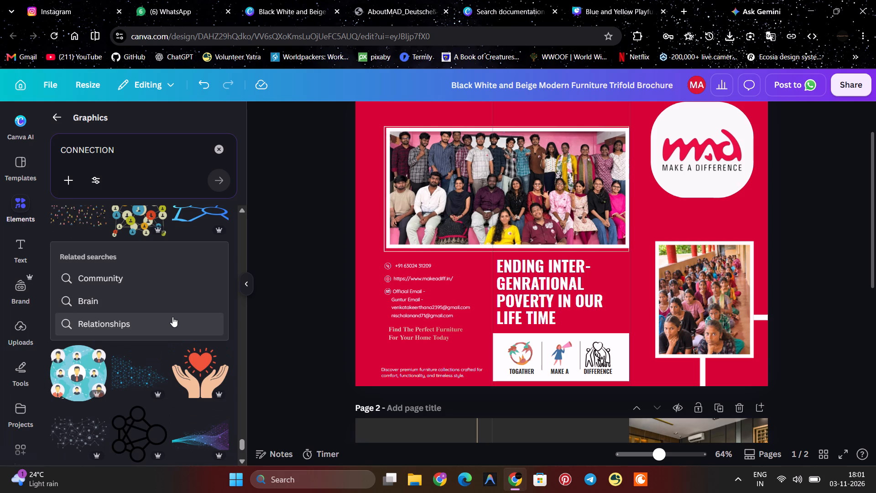
click(209, 364)
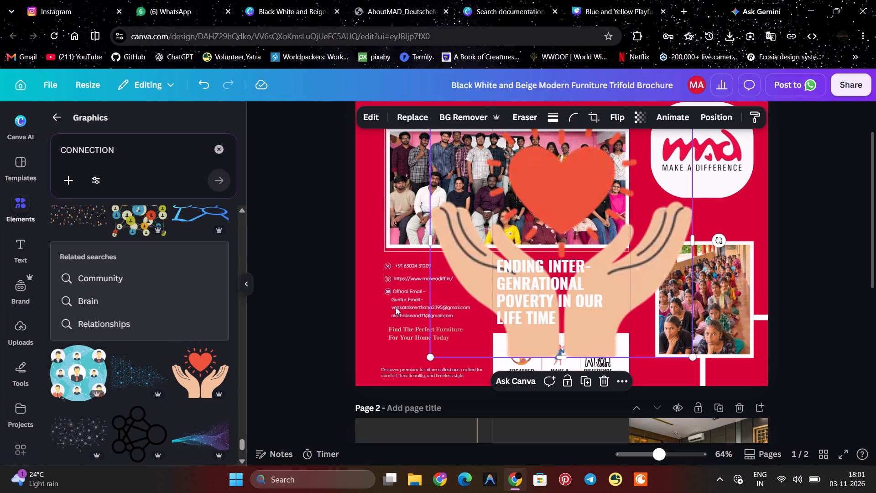
drag(578, 207, 657, 222)
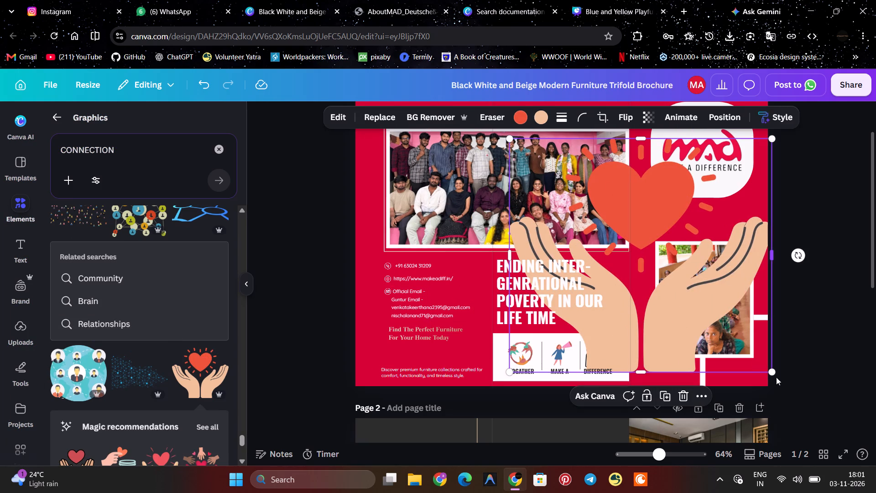
drag(773, 372, 608, 255)
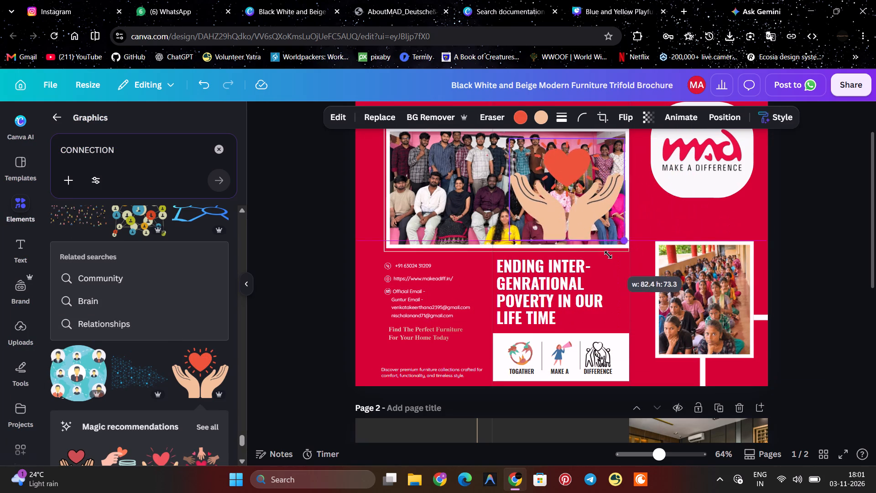
drag(608, 255, 602, 249)
drag(552, 198, 687, 232)
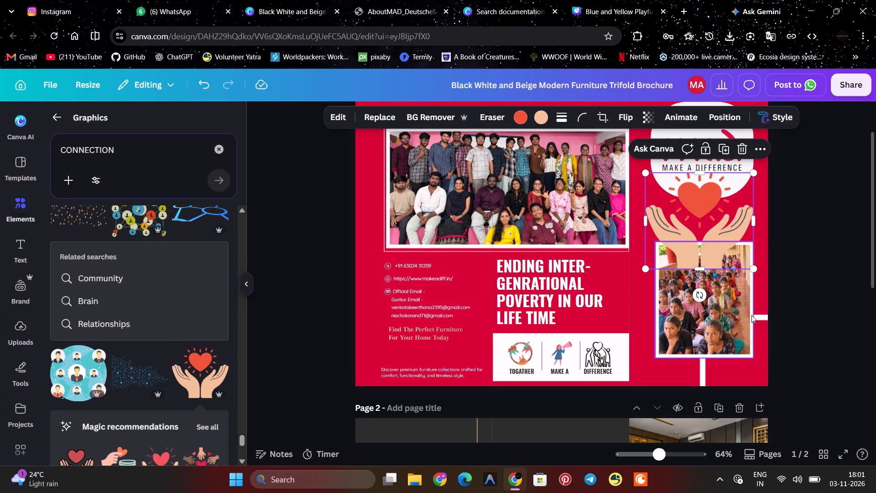
Shrink the heart above open hands graphic further and centre it in the gap between the Make A Difference logo and the children's photo.
drag(756, 269, 691, 246)
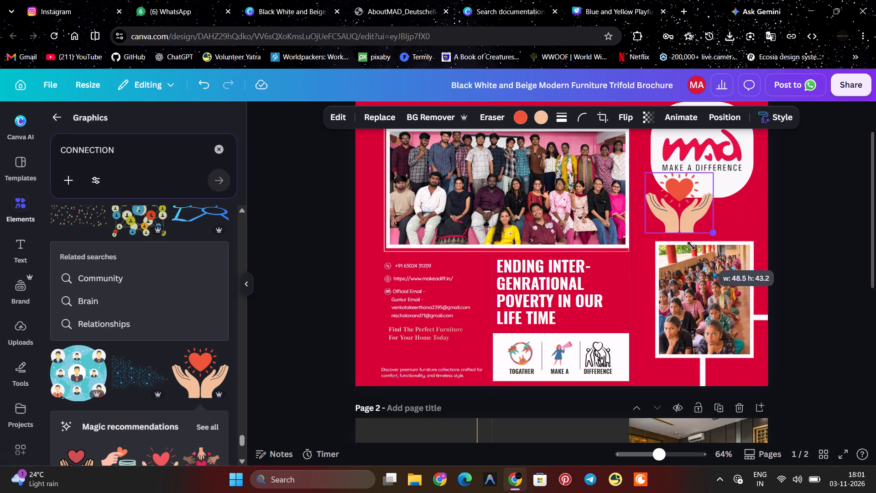
drag(691, 246, 682, 237)
drag(670, 205, 698, 229)
drag(704, 223, 707, 224)
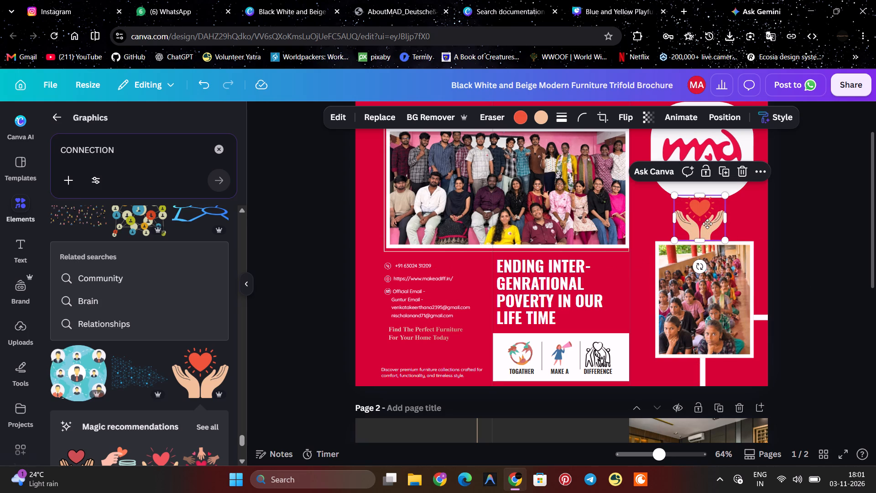
drag(707, 224, 709, 224)
click(741, 221)
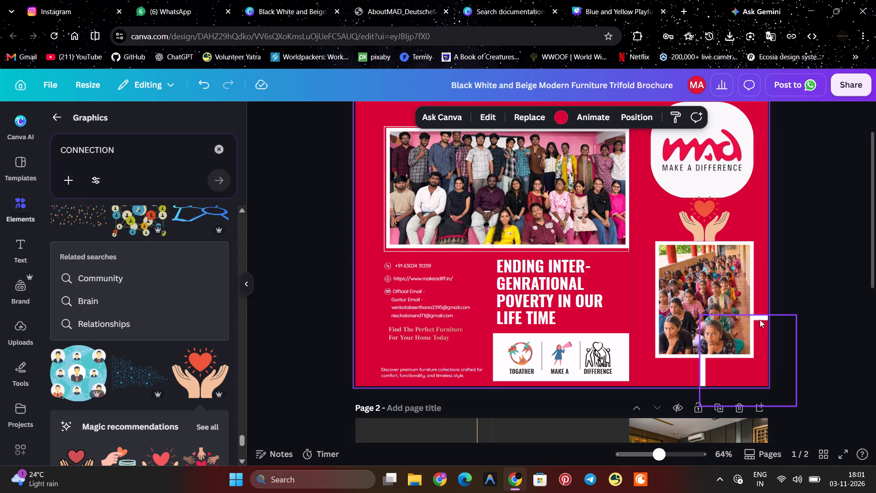
click(712, 212)
click(731, 196)
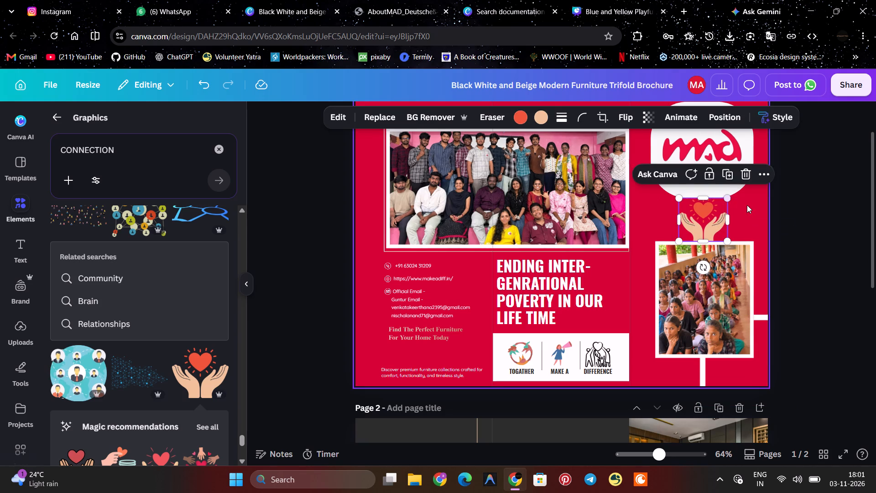
click(749, 213)
click(709, 224)
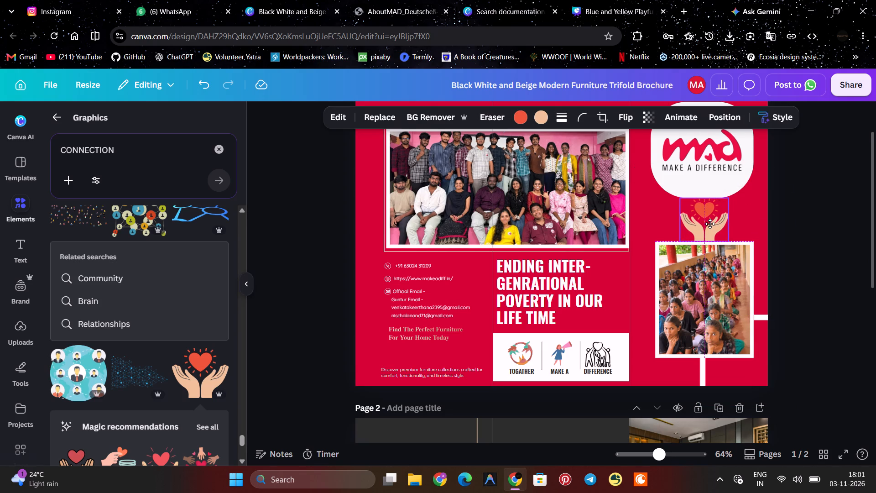
click(746, 224)
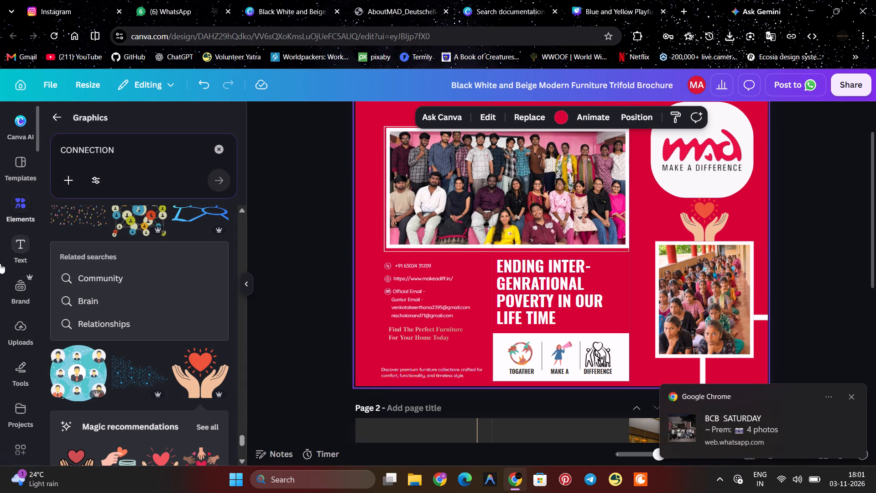
Clear the CONNECTION search to return to the general graphics library.
click(218, 151)
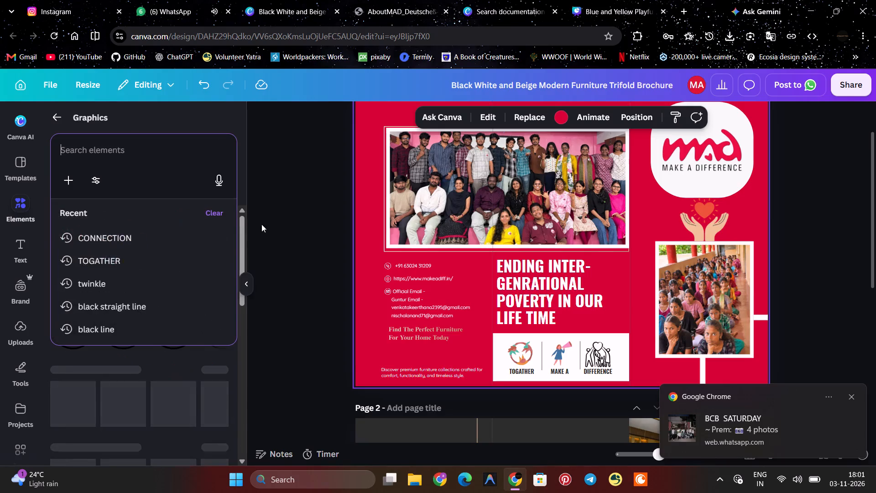
click(297, 211)
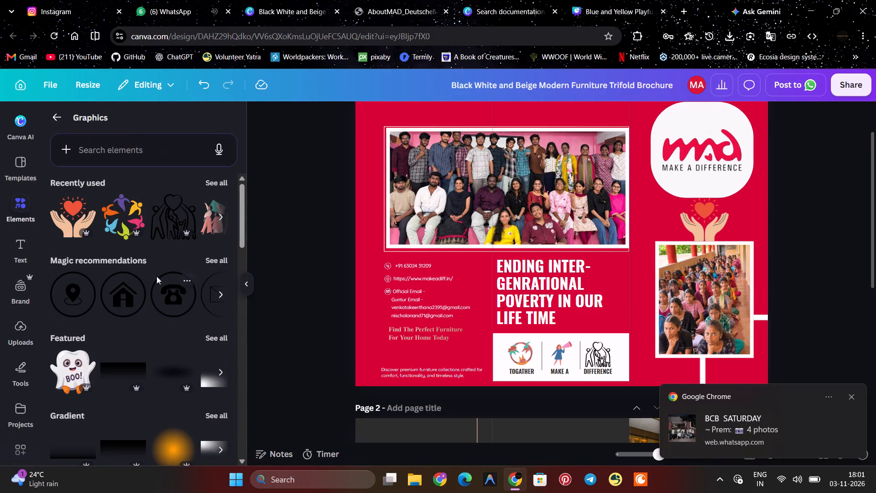
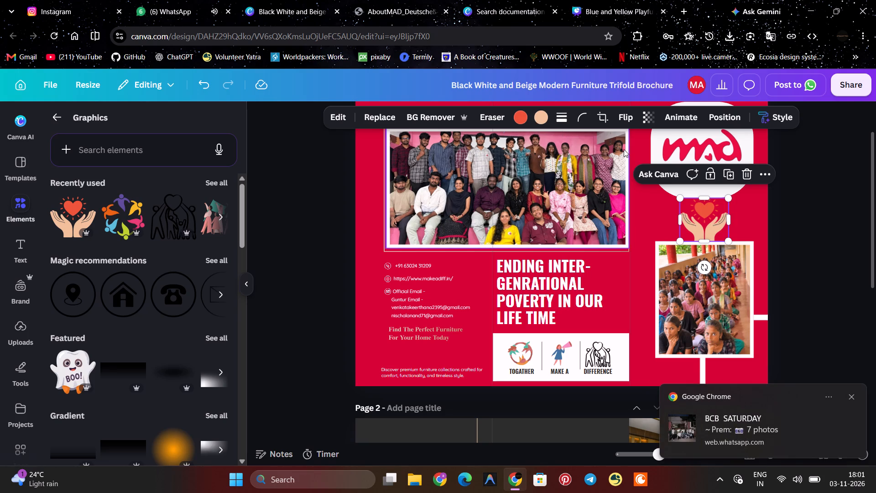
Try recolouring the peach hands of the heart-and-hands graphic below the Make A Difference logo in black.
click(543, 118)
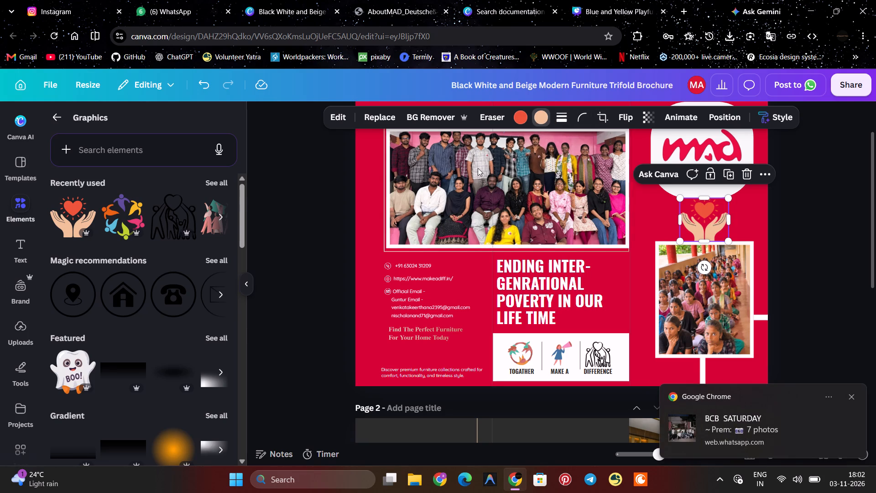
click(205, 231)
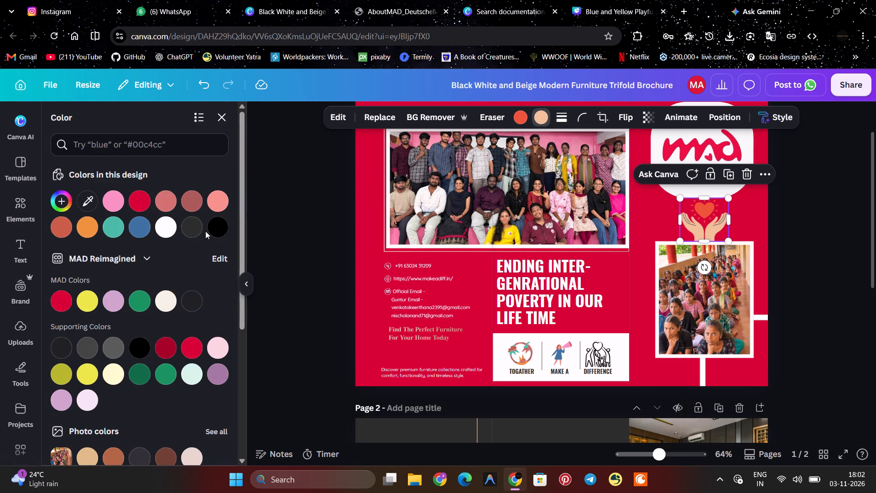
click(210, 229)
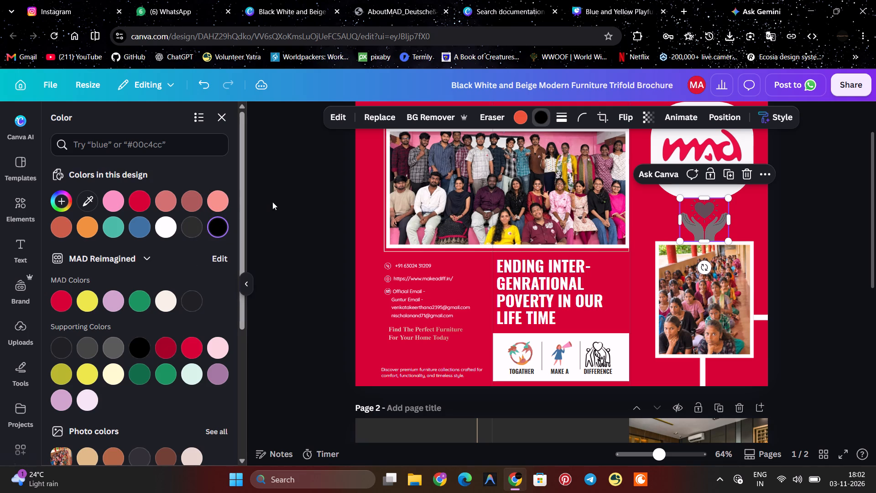
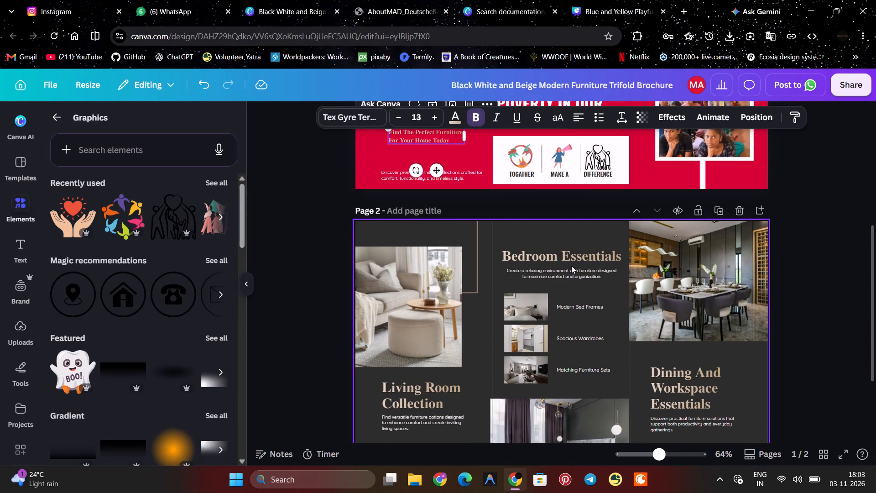
Paste the copied text about MAD building caring communities across India over the description under the Bedroom Essentials heading on page 2.
click(553, 272)
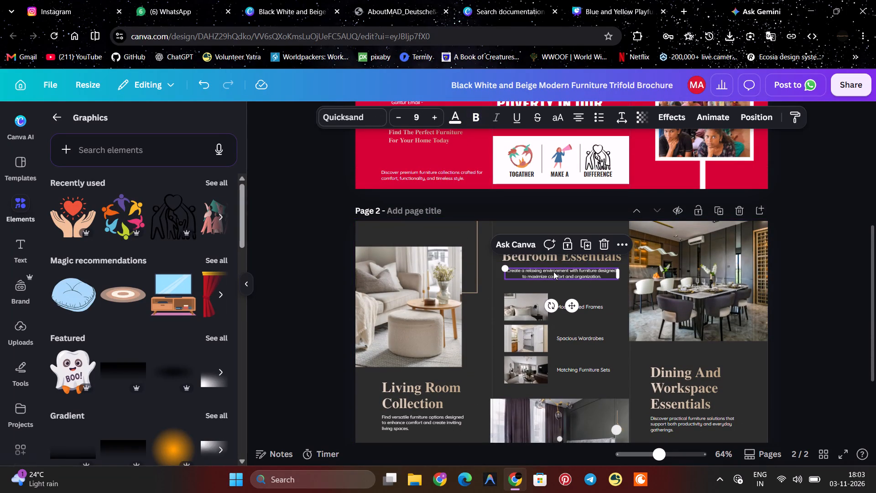
key(ctrl+v)
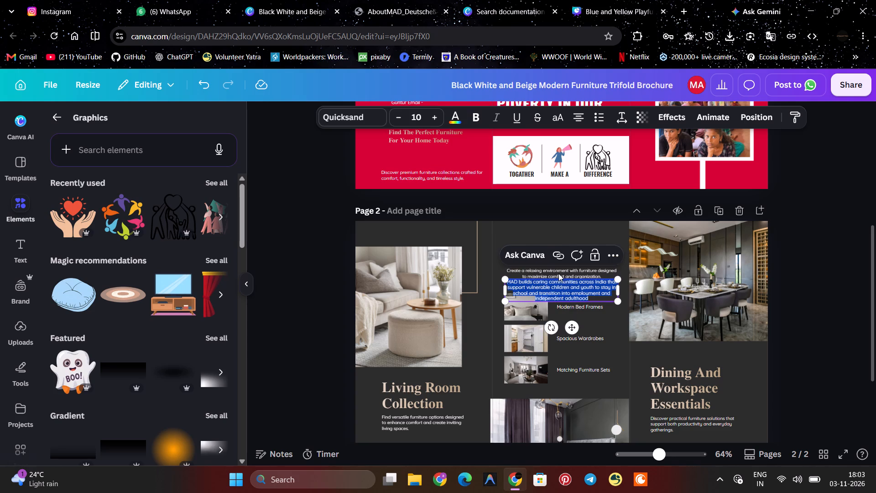
click(558, 273)
double_click(558, 273)
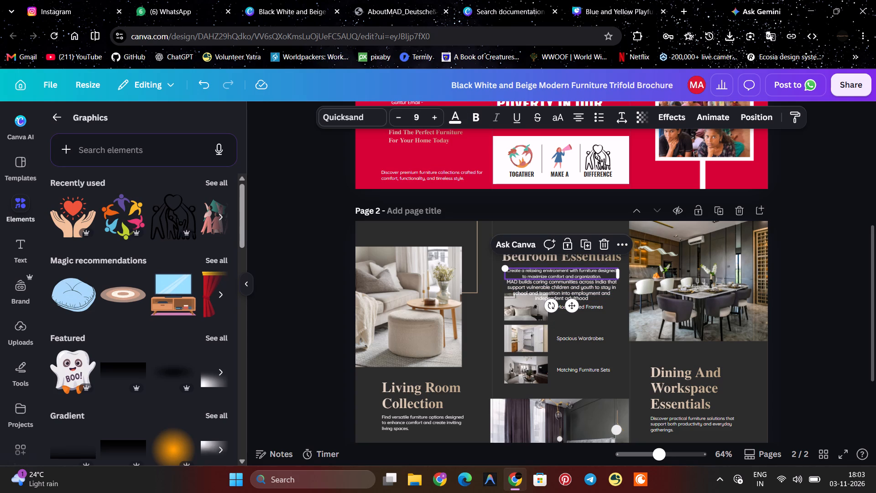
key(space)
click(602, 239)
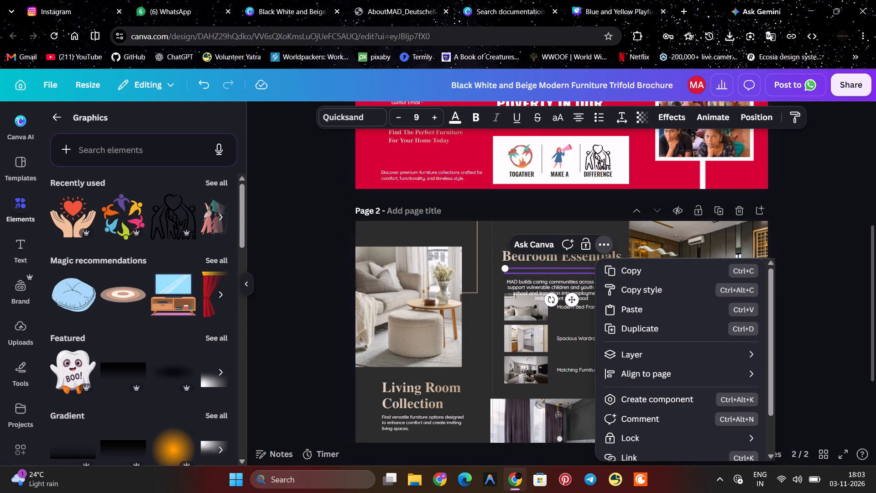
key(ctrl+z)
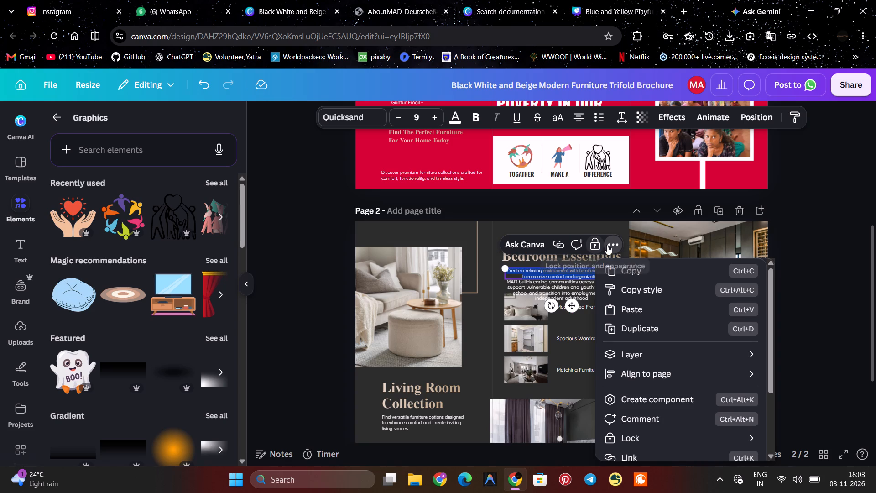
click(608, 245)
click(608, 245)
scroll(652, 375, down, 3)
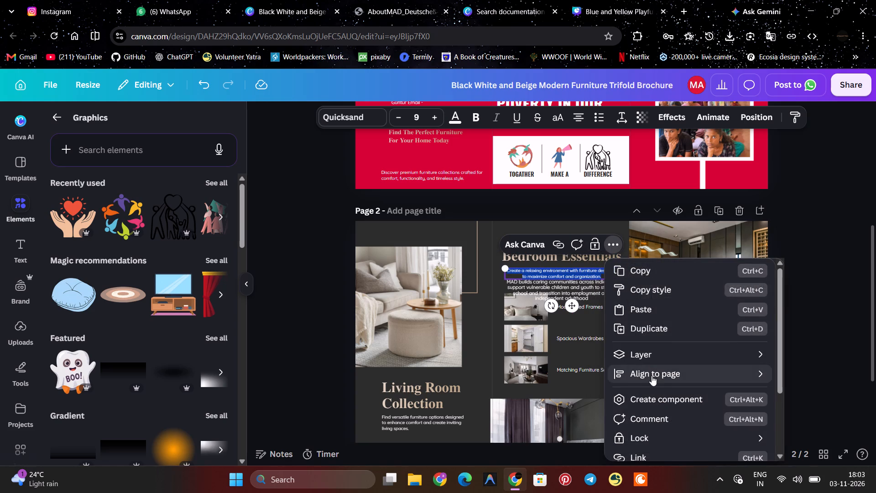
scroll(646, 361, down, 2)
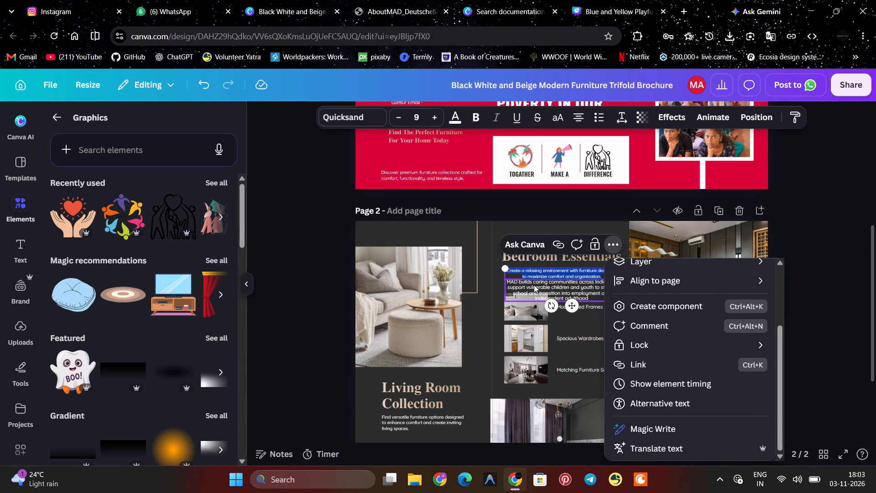
Undo the recent edits back to the original Bedroom Essentials description, removing the loose MAD paragraph pasted over it.
click(203, 82)
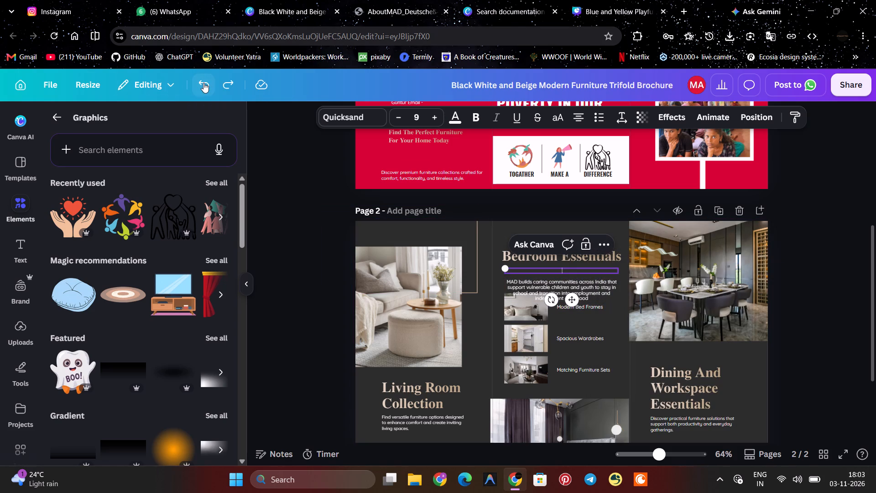
click(203, 83)
click(203, 83)
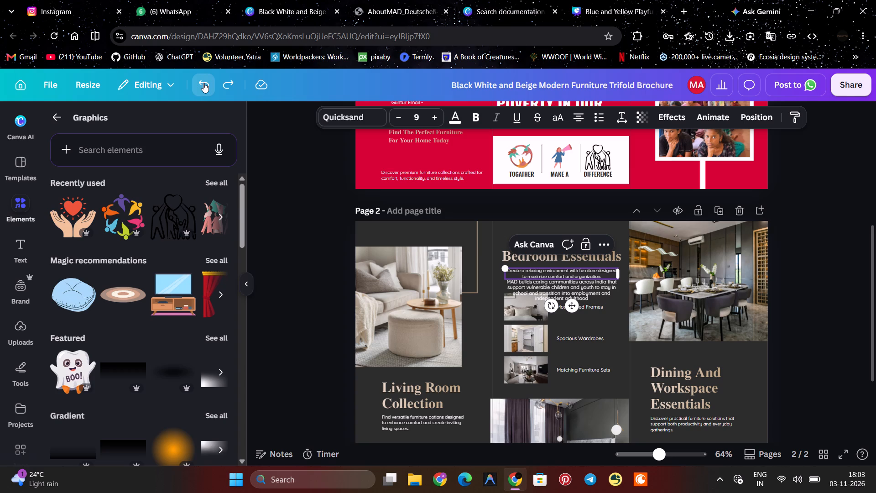
click(205, 80)
click(205, 80)
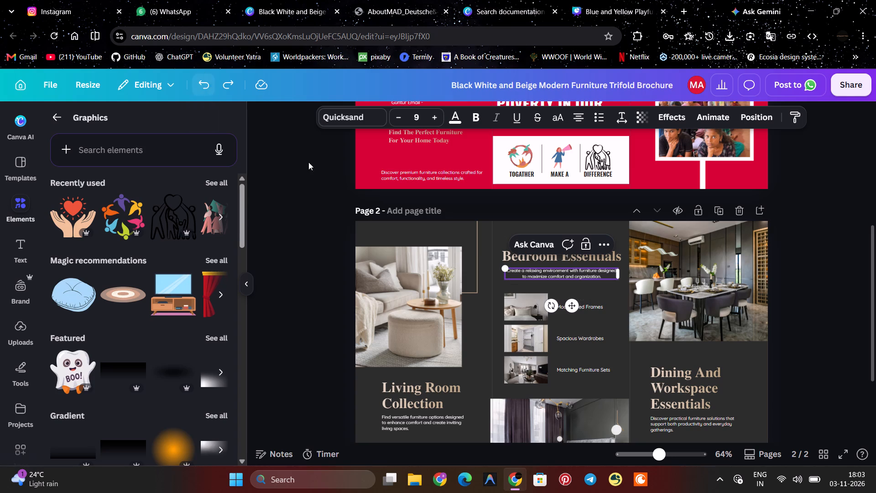
Replace the description under the Bedroom Essentials heading with the copied paragraph beginning "MAD builds caring communities across India".
click(582, 277)
click(591, 276)
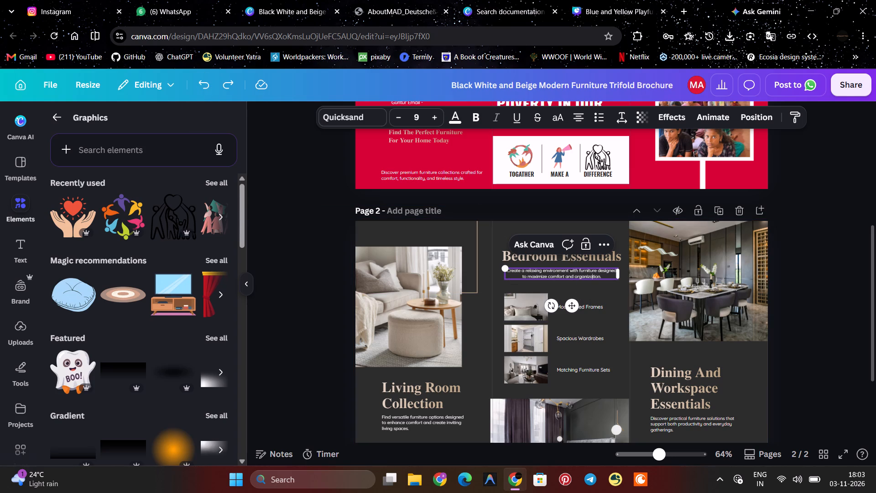
click(600, 276)
drag(600, 276, 504, 262)
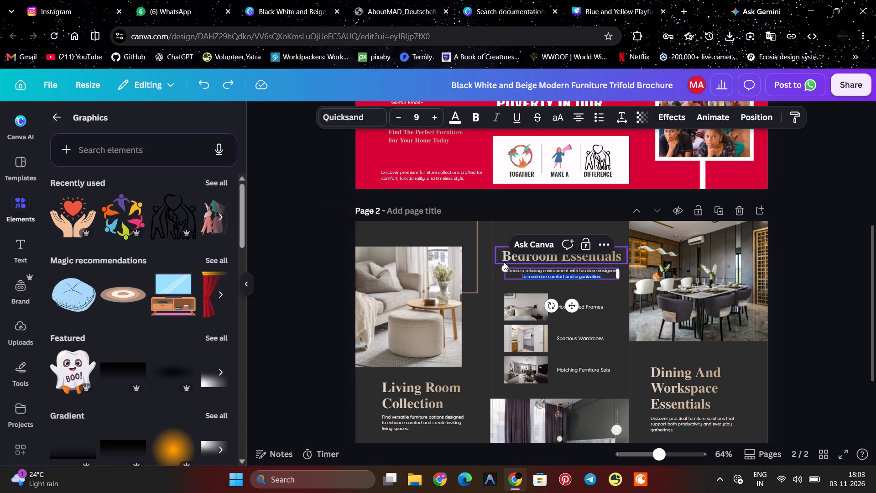
drag(504, 262, 506, 262)
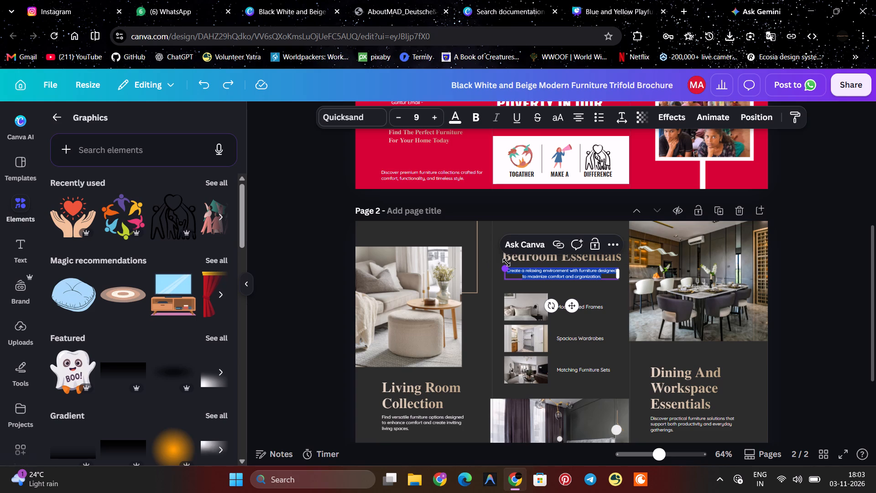
key(ctrl+v)
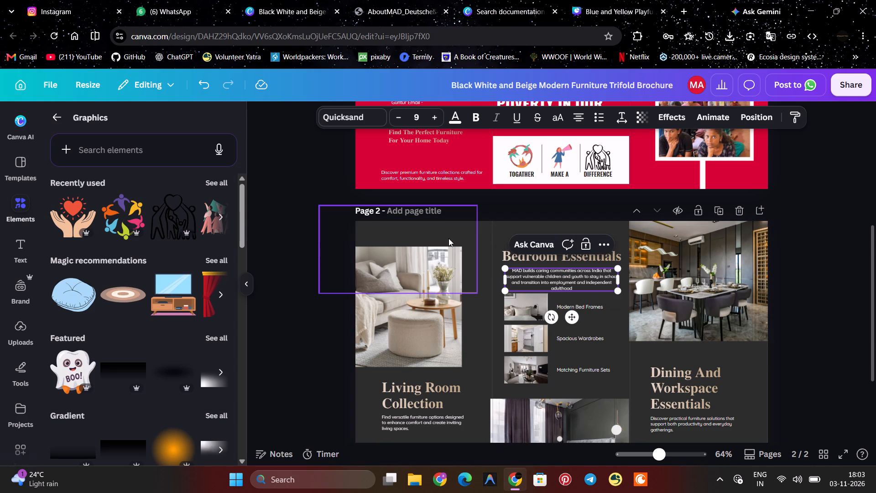
click(297, 246)
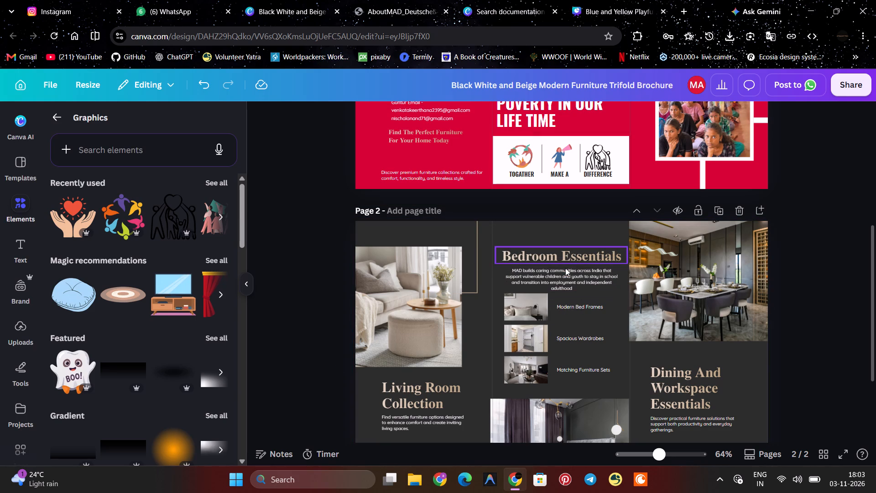
Restyle the MAD paragraph under Bedroom Essentials in bold Oswald at size 10.
click(578, 288)
key(ctrl+a)
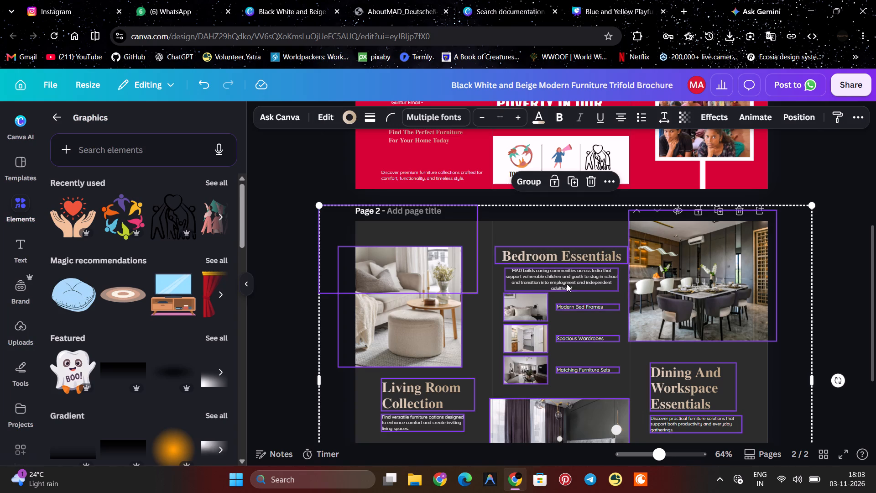
click(583, 284)
double_click(583, 285)
triple_click(582, 277)
scroll(566, 267, up, 3)
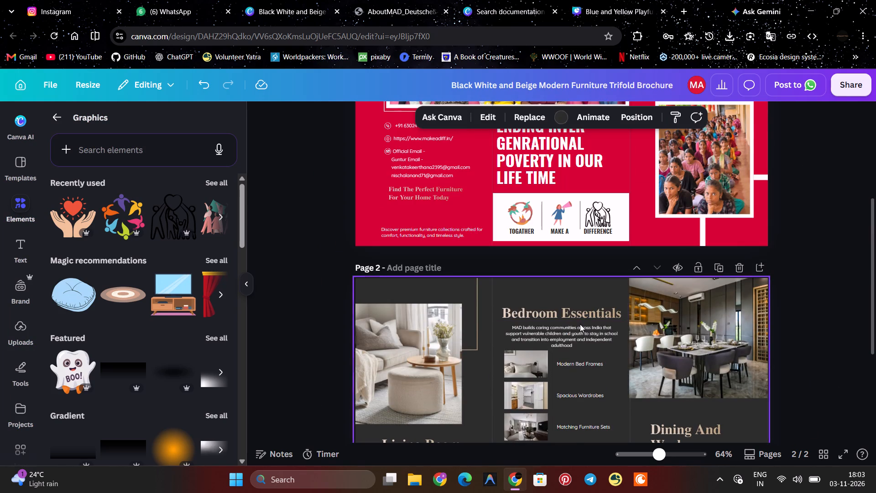
click(580, 324)
triple_click(579, 334)
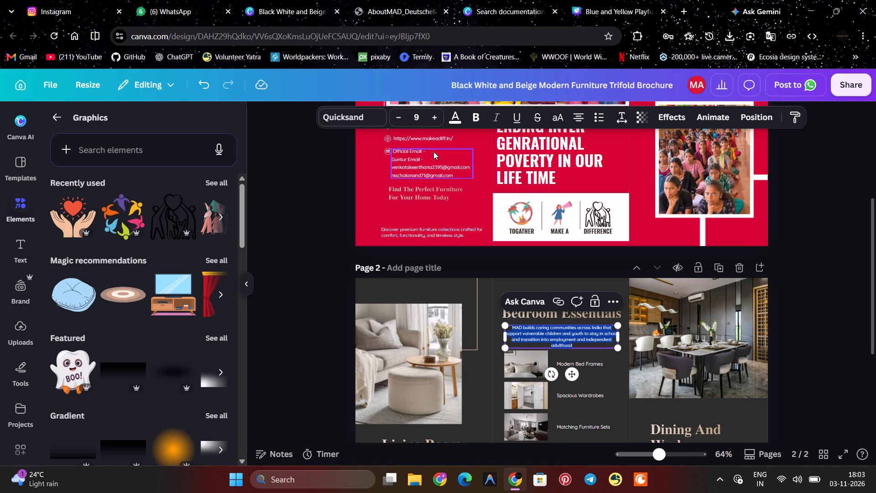
click(356, 114)
click(104, 253)
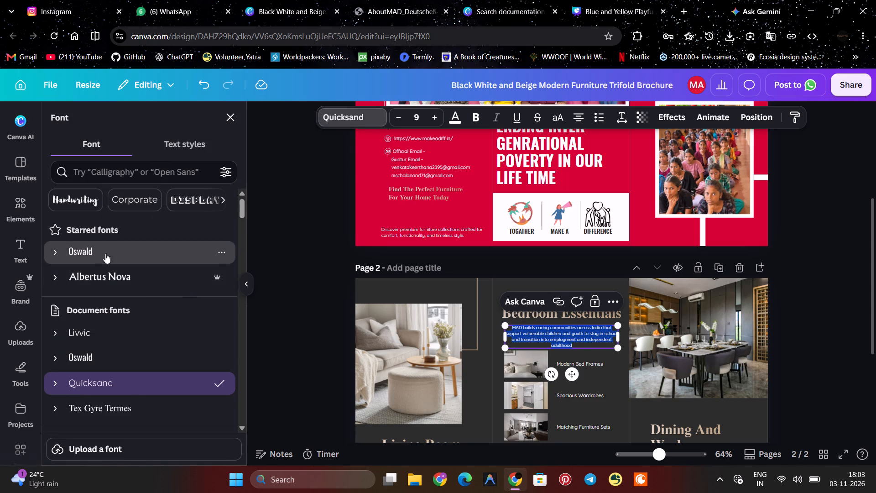
click(434, 119)
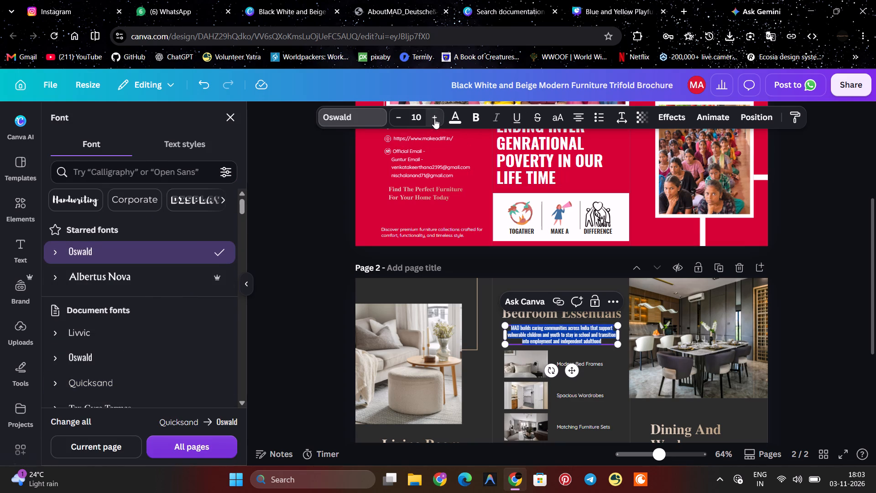
click(477, 120)
click(333, 214)
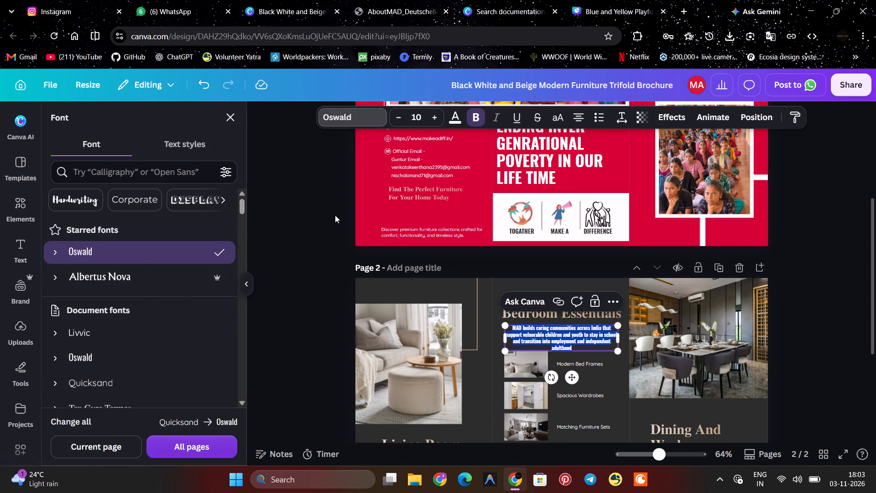
Try the MAD paragraph at size 8, set it back to size 10 and remove its bold formatting.
click(680, 319)
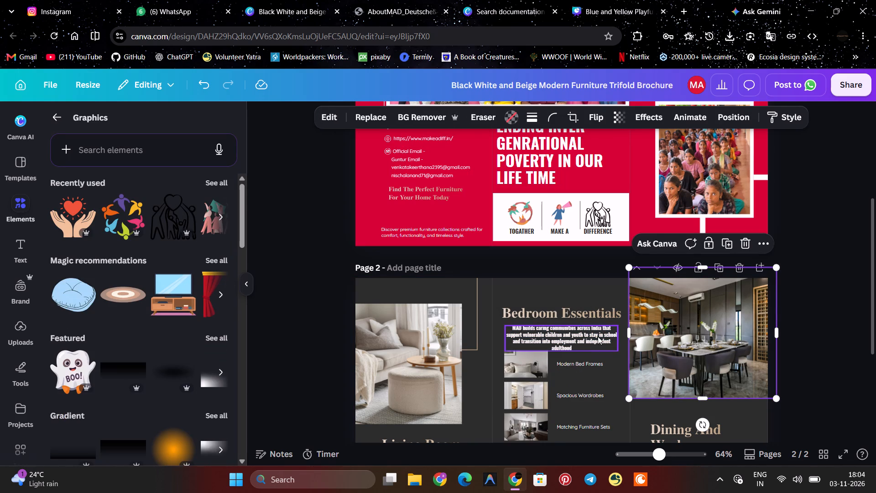
click(598, 336)
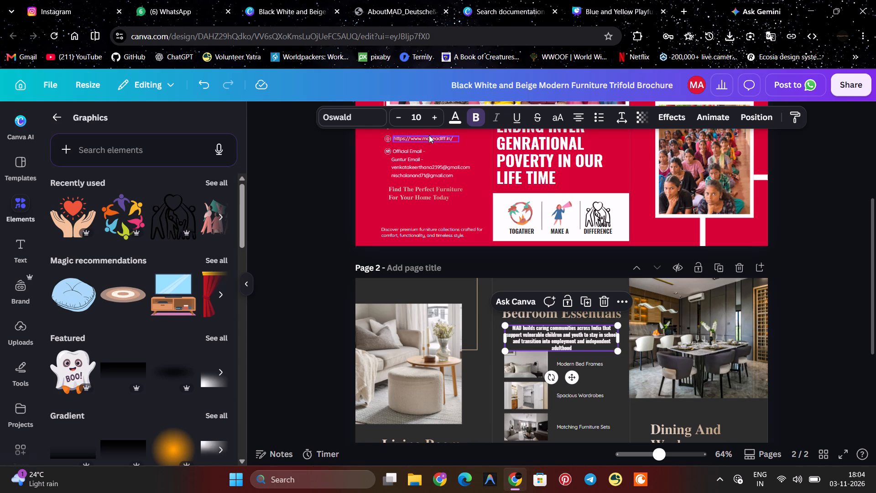
click(563, 340)
double_click(564, 339)
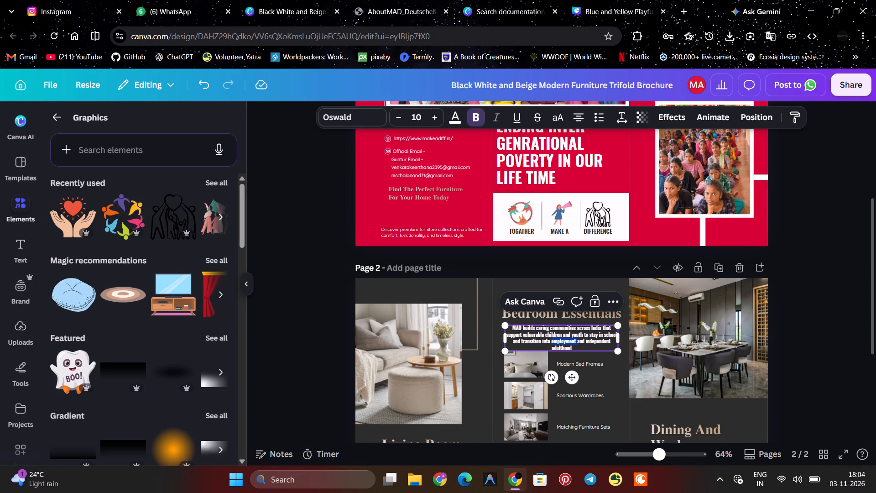
key(ctrl+a)
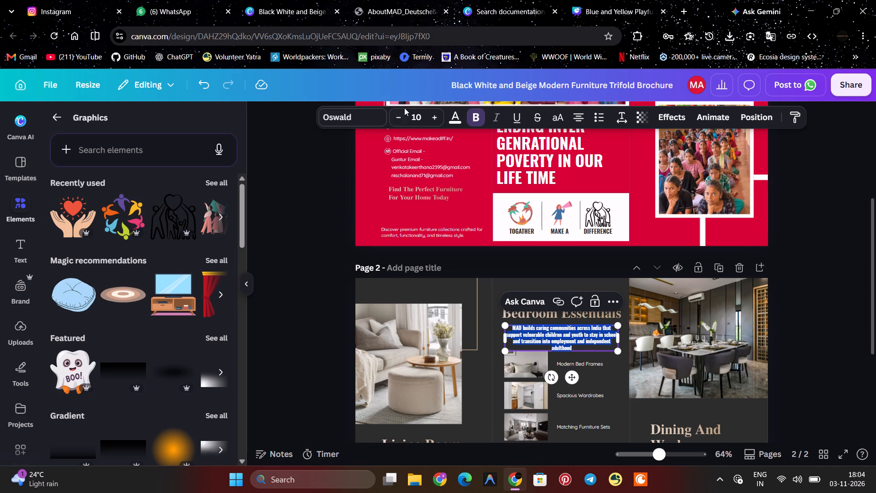
click(399, 115)
click(399, 115)
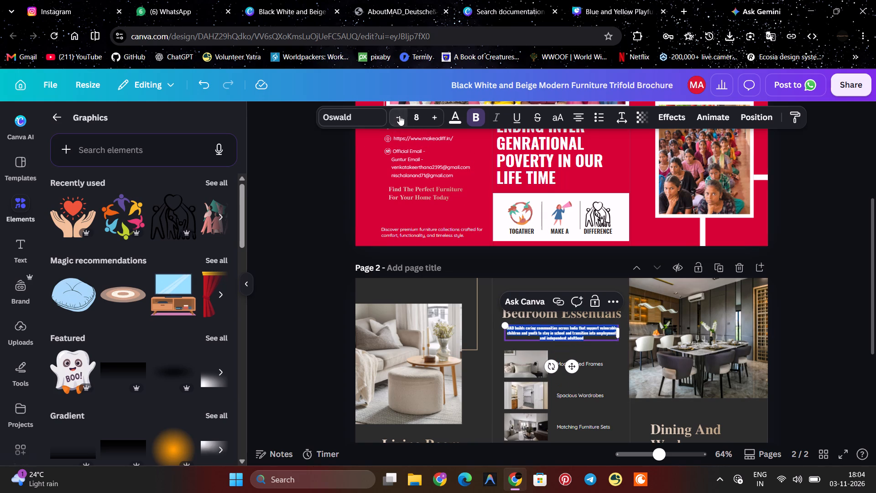
click(434, 117)
click(435, 117)
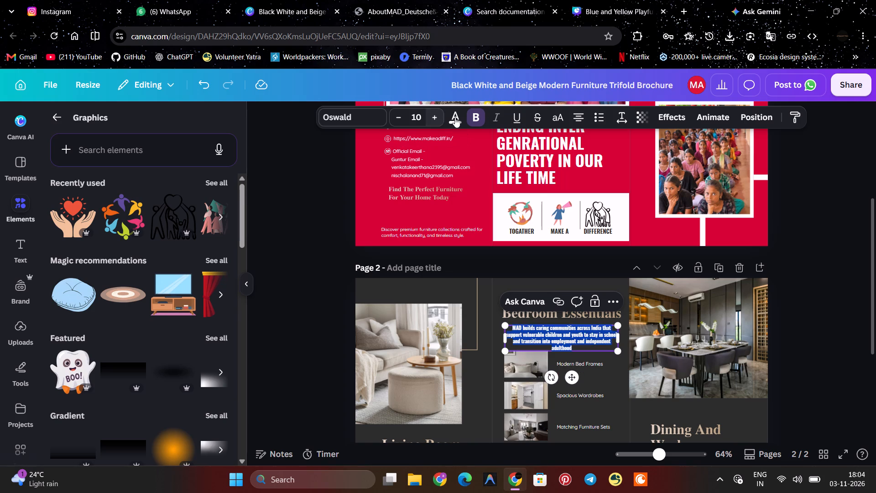
click(479, 117)
click(318, 205)
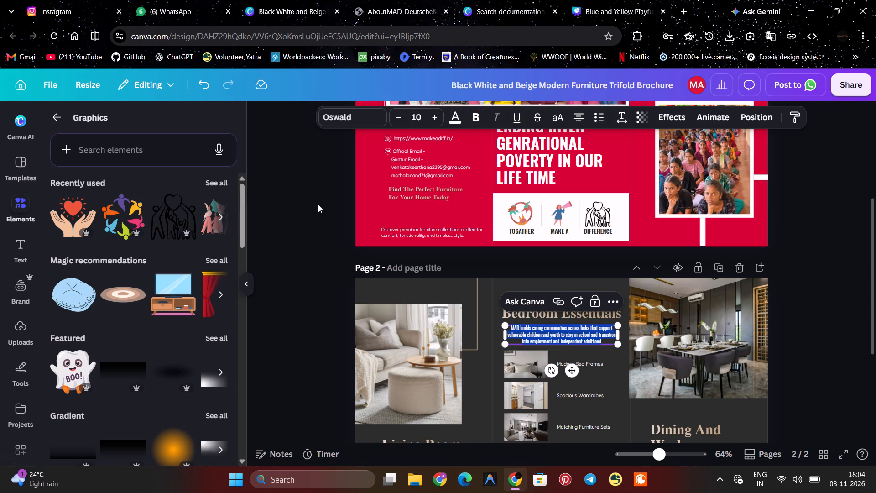
Widen the MAD paragraph's text box slightly and scale it up so its text size is about 10.3.
click(599, 334)
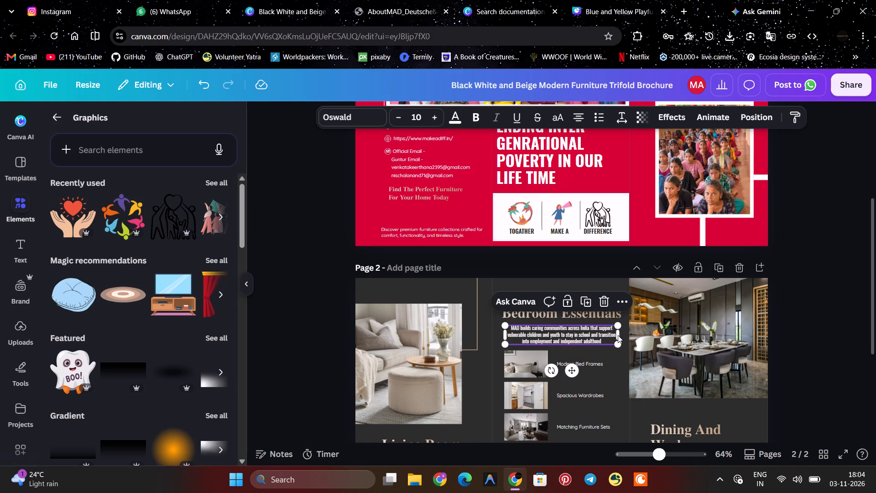
click(619, 335)
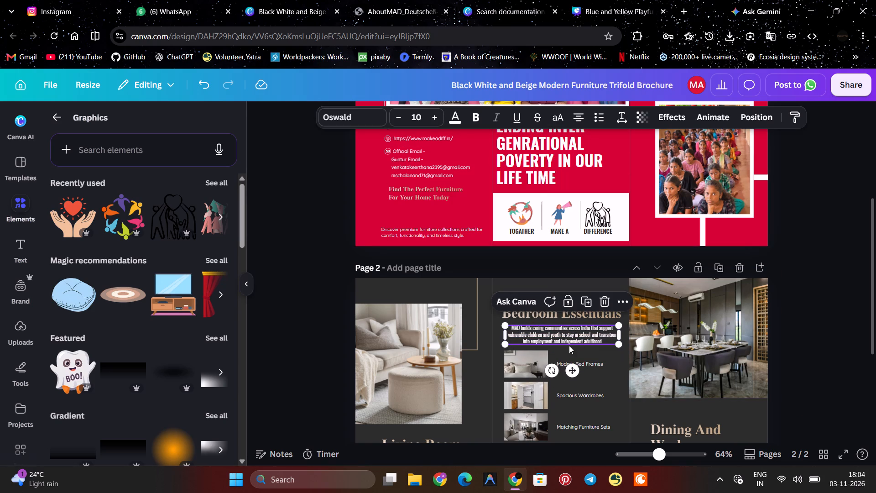
click(563, 331)
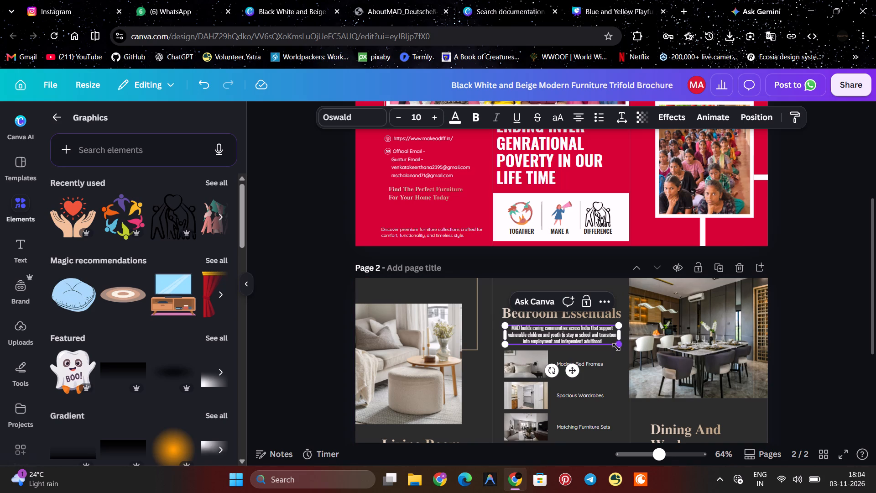
drag(617, 347, 619, 354)
drag(615, 341, 616, 346)
drag(616, 346, 616, 351)
drag(576, 330, 566, 330)
drag(566, 330, 562, 330)
click(587, 334)
drag(618, 327, 621, 320)
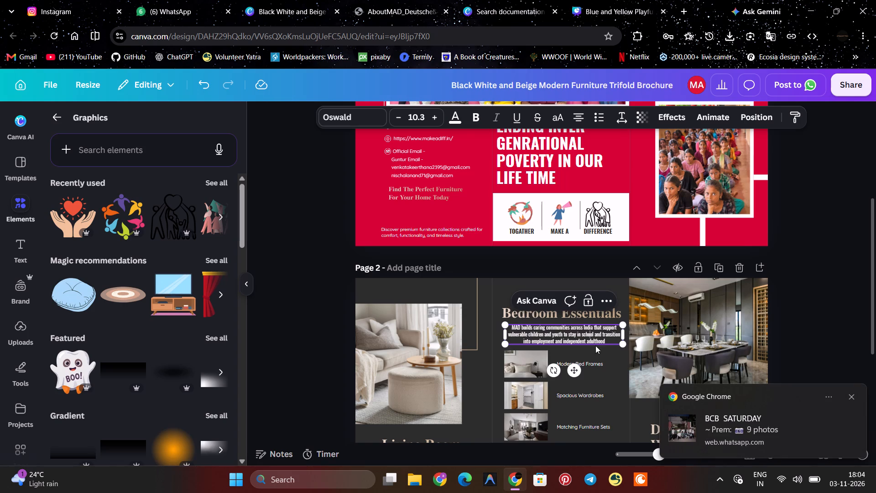
click(798, 306)
scroll(562, 348, down, 2)
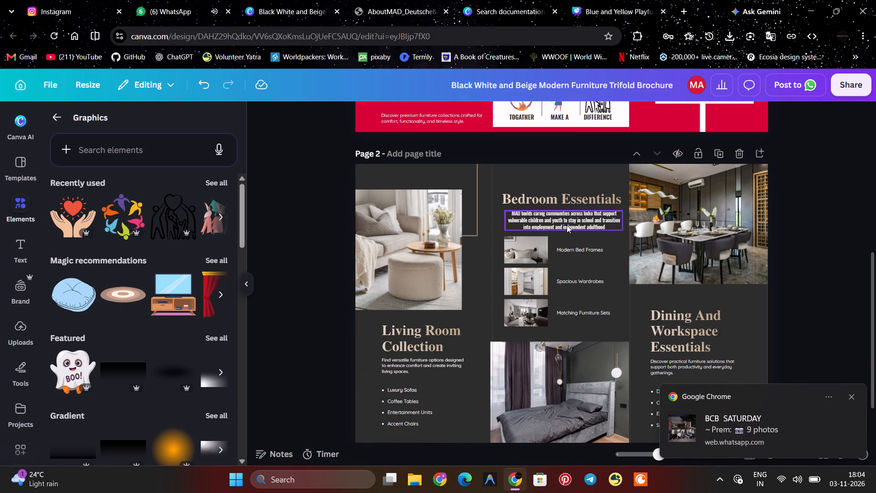
Scale the MAD paragraph up to about size 10.9 and narrow its text box so the lines rewrap beneath the Bedroom Essentials heading.
ctrl+scroll(567, 225, up, 5)
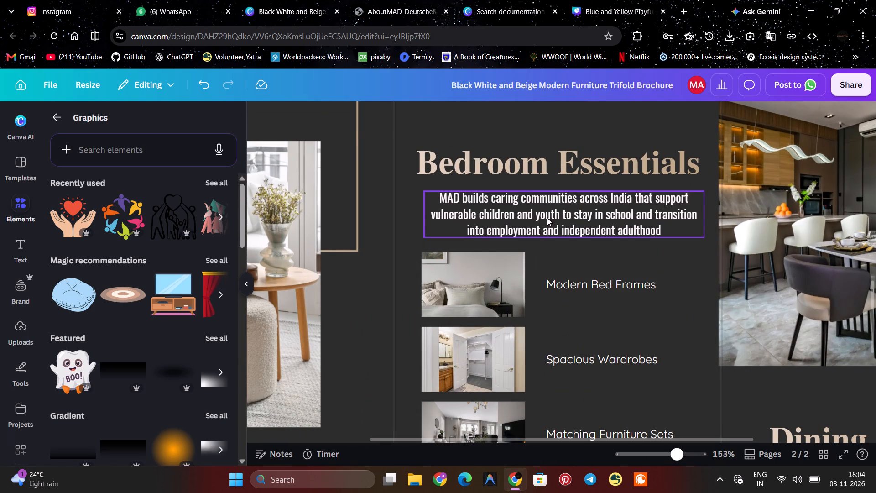
click(550, 213)
drag(704, 238, 714, 253)
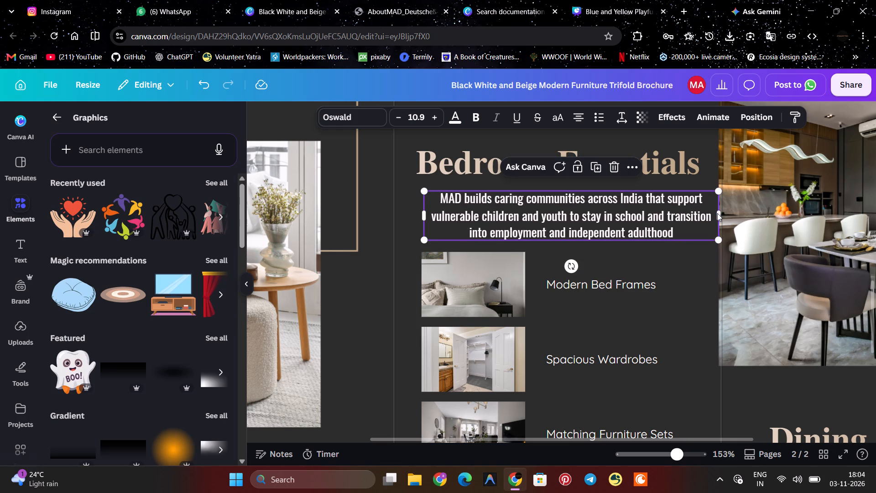
drag(719, 213, 693, 216)
click(693, 216)
click(667, 278)
Move the MAD paragraph slightly up, closer to the Bedroom Essentials heading.
drag(578, 210, 577, 210)
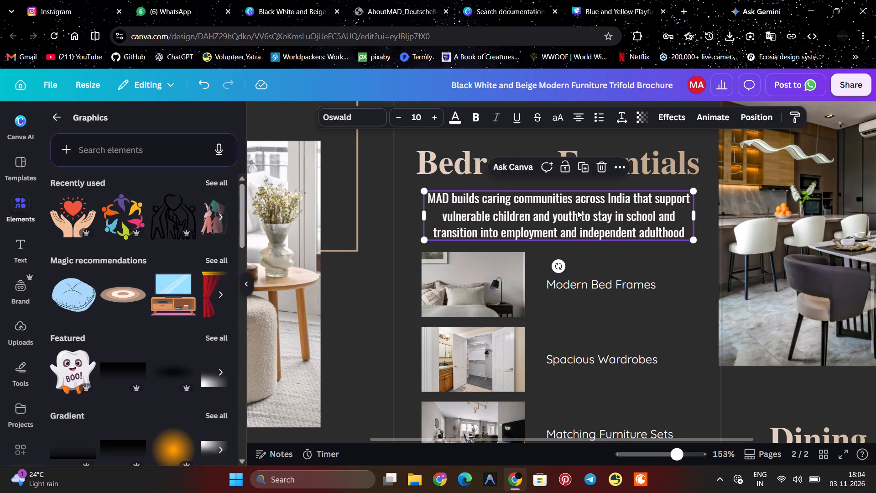
drag(577, 210, 575, 205)
click(650, 249)
Replace the Bedroom Essentials heading text on page 2 with "ACTIVITIES".
scroll(650, 251, down, 1)
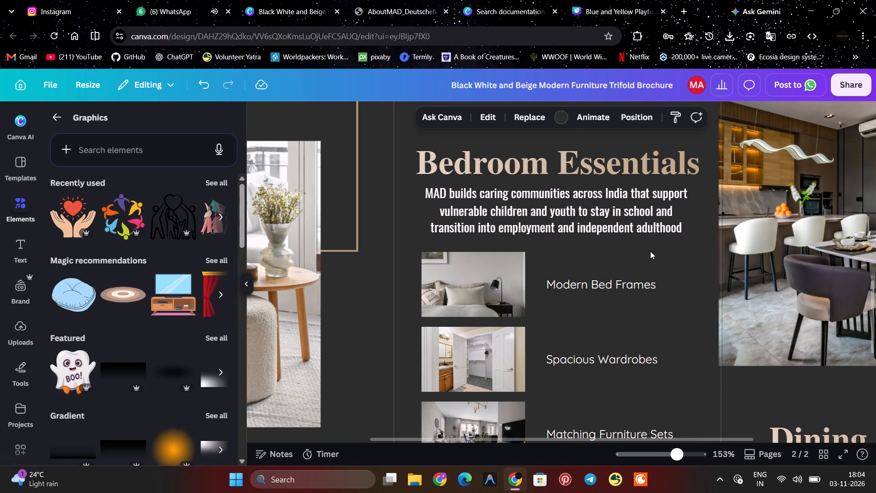
ctrl+scroll(650, 251, down, 4)
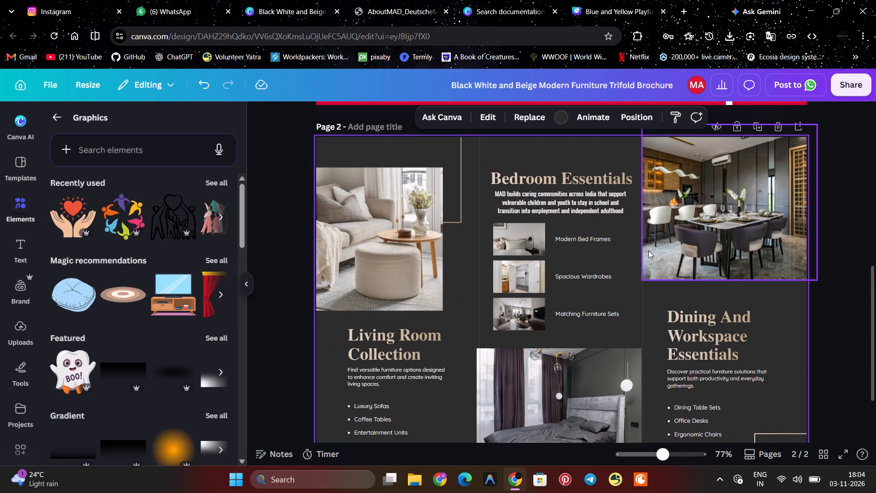
ctrl+scroll(646, 249, down, 1)
scroll(646, 249, up, 1)
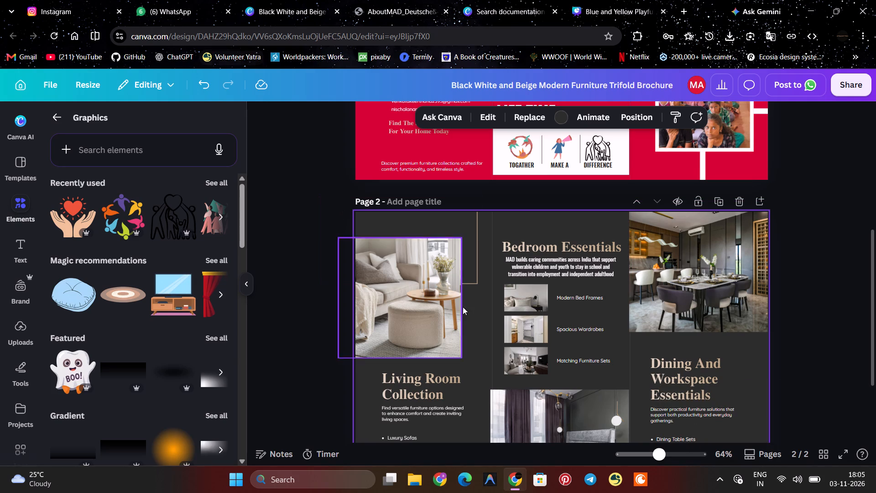
click(551, 247)
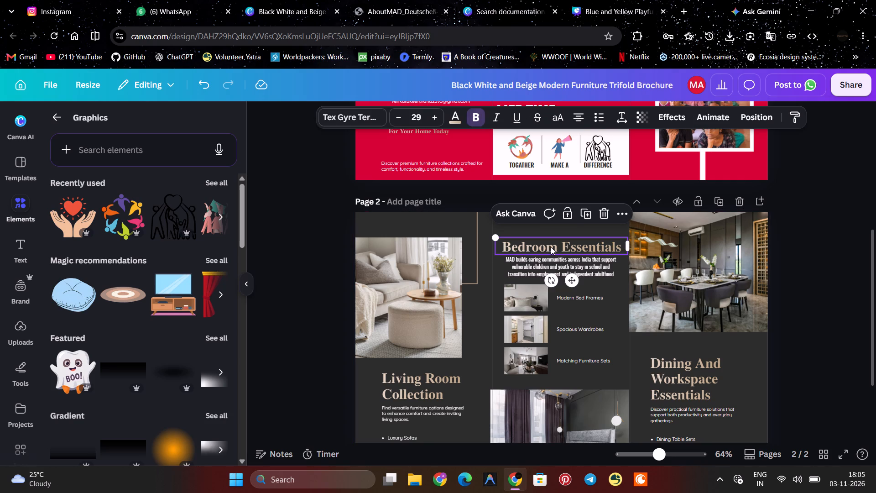
double_click(551, 247)
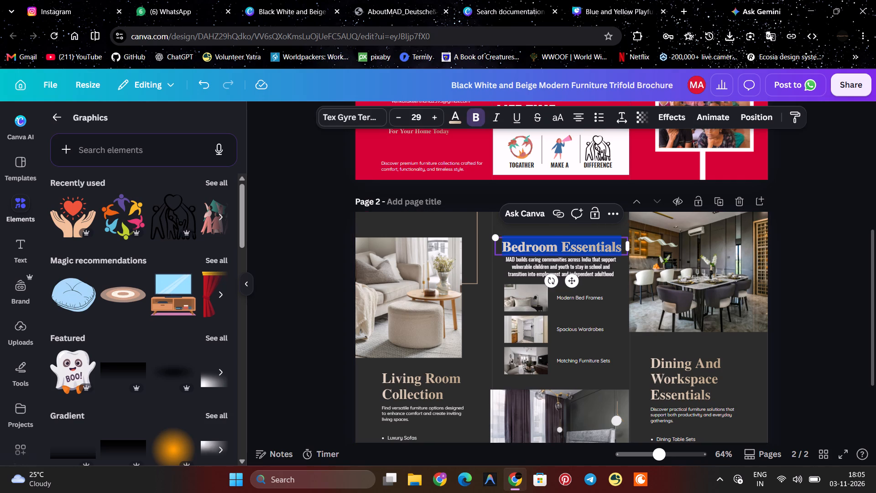
key(a)
key(c)
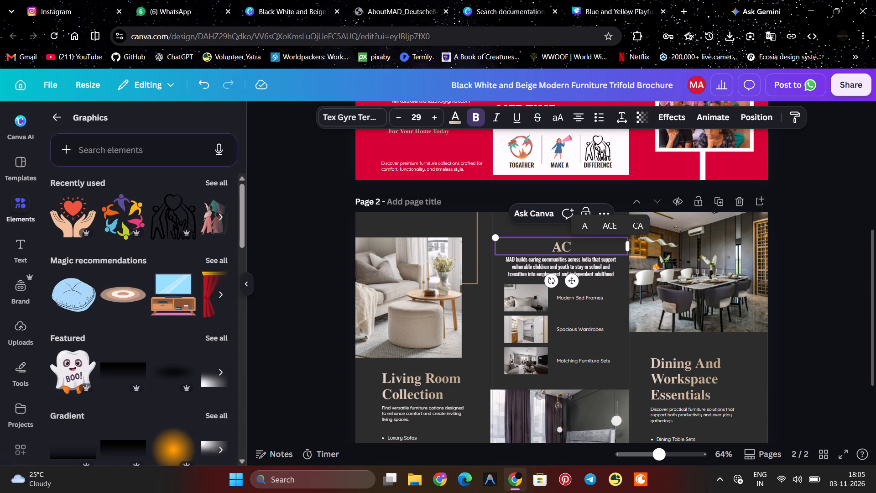
key(t)
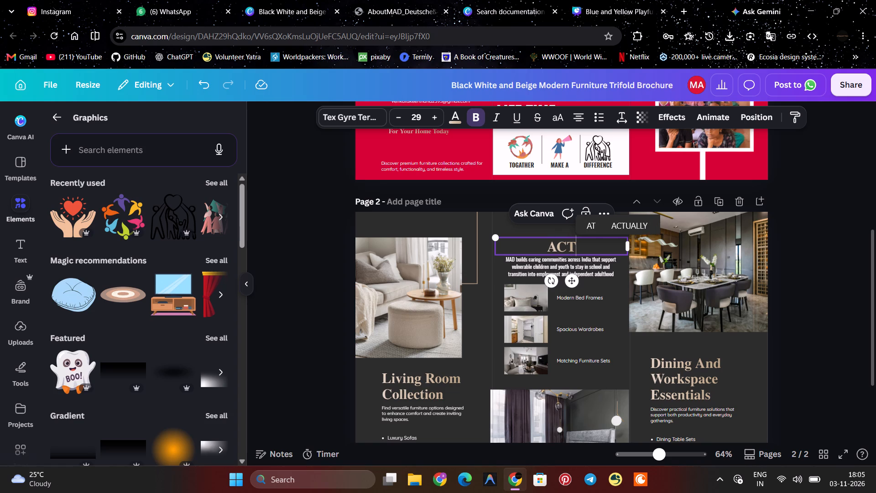
key(i)
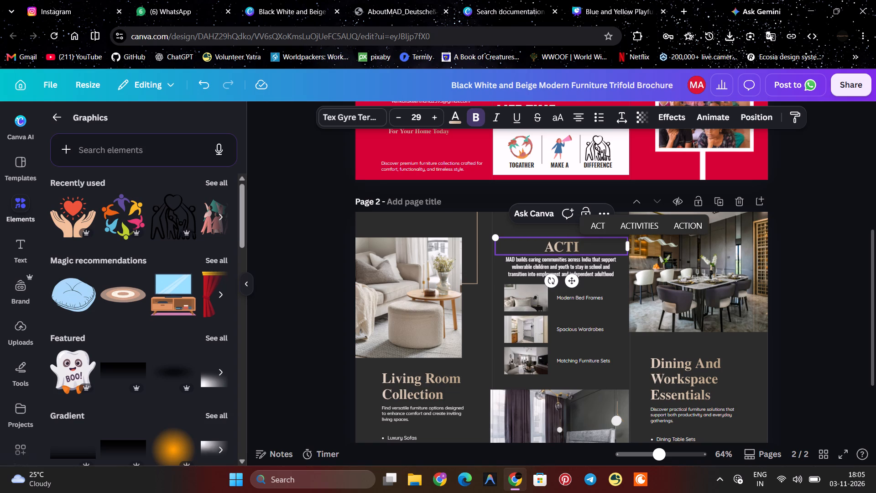
click(638, 228)
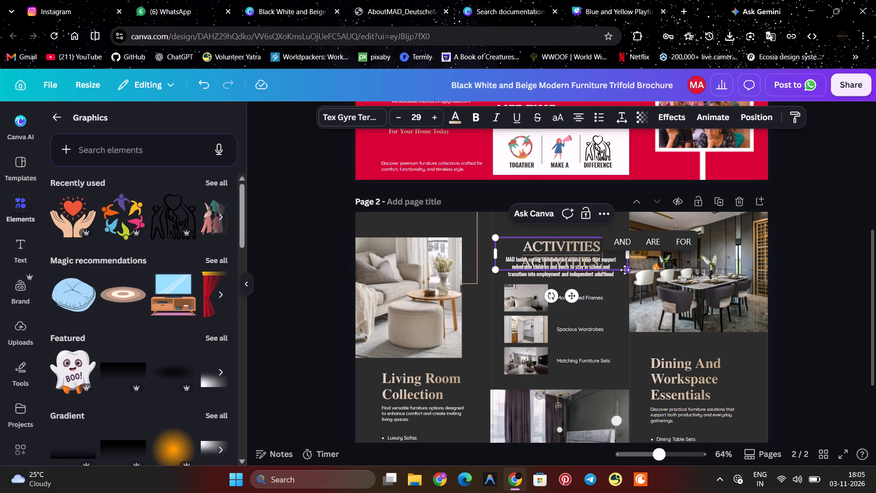
Remove the duplicated word from the page 2 middle-column heading so it reads "ACTIVITIES" on a single line.
click(571, 250)
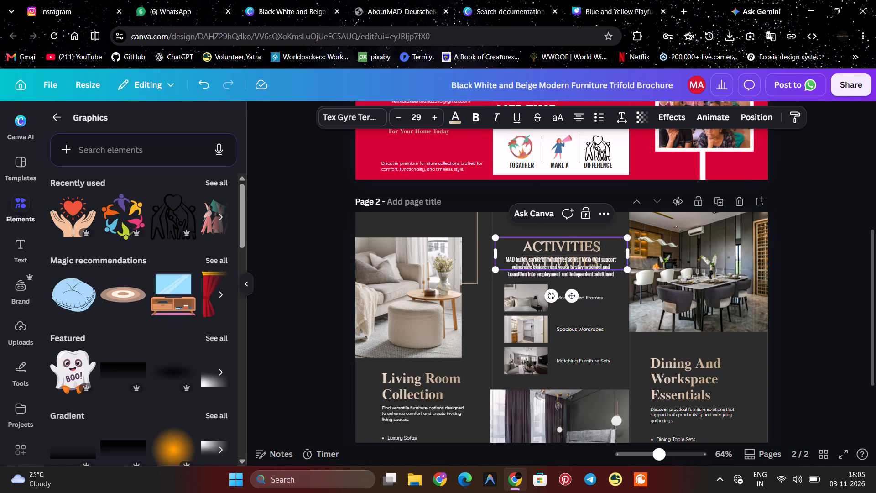
click(604, 246)
click(602, 264)
key(BackSpace)
key(BackSpace)
key(BackSpace)
key(BackSpace)
key(BackSpace)
key(BackSpace)
key(BackSpace)
key(BackSpace)
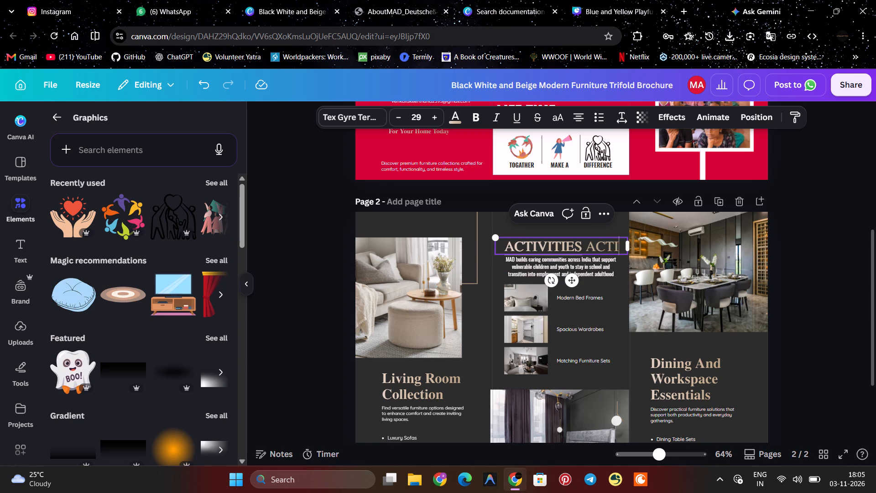
key(BackSpace)
key(BackSpace)
key(BackSpace)
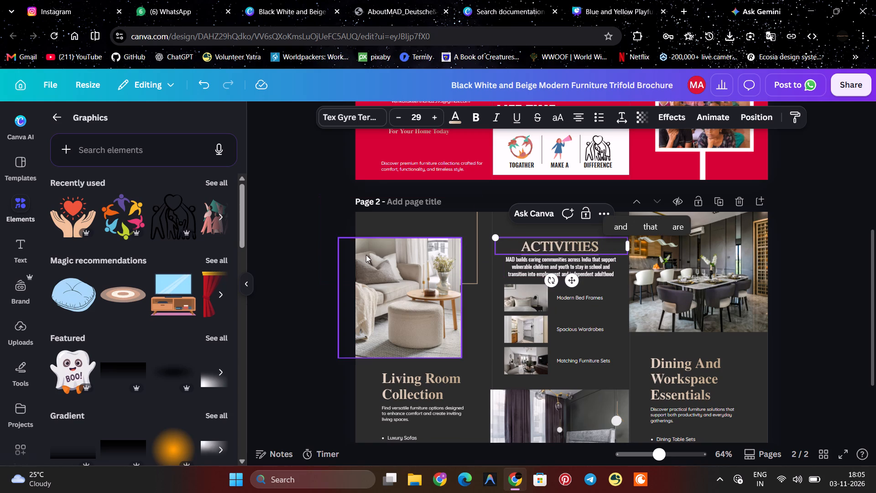
click(312, 235)
Move the ACTIVITIES heading slightly up, away from the MAD paragraph.
drag(547, 246, 547, 234)
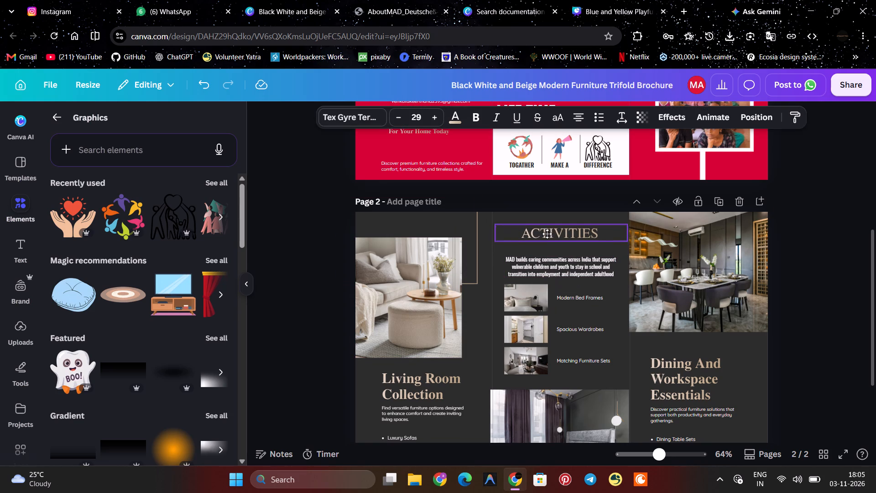
drag(547, 234, 547, 237)
click(310, 215)
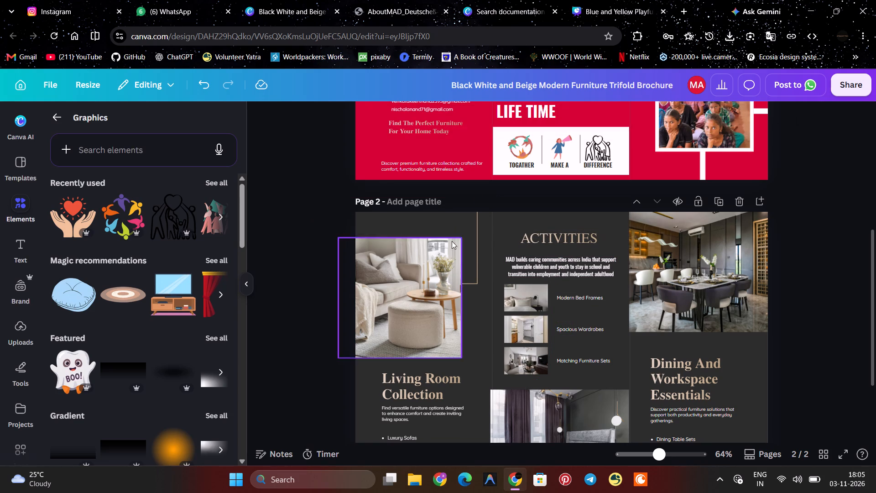
Move the MAD paragraph up so it sits centred just beneath the ACTIVITIES heading.
drag(579, 265, 578, 257)
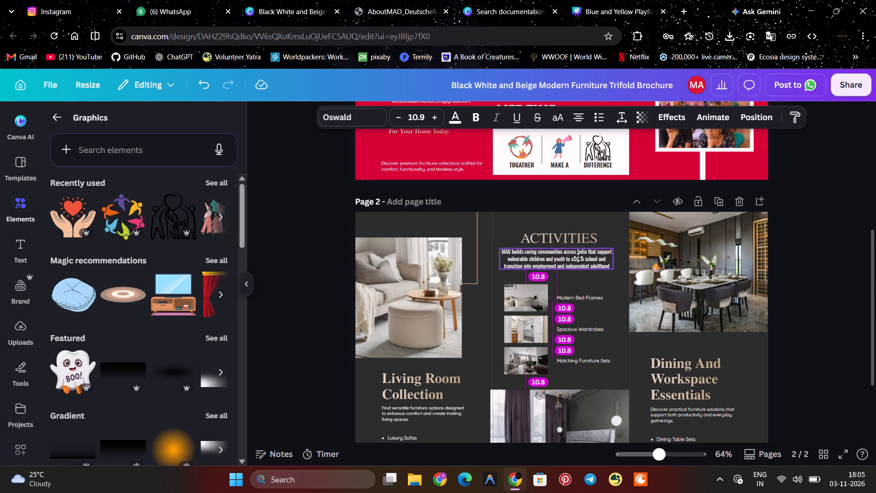
drag(578, 257, 580, 256)
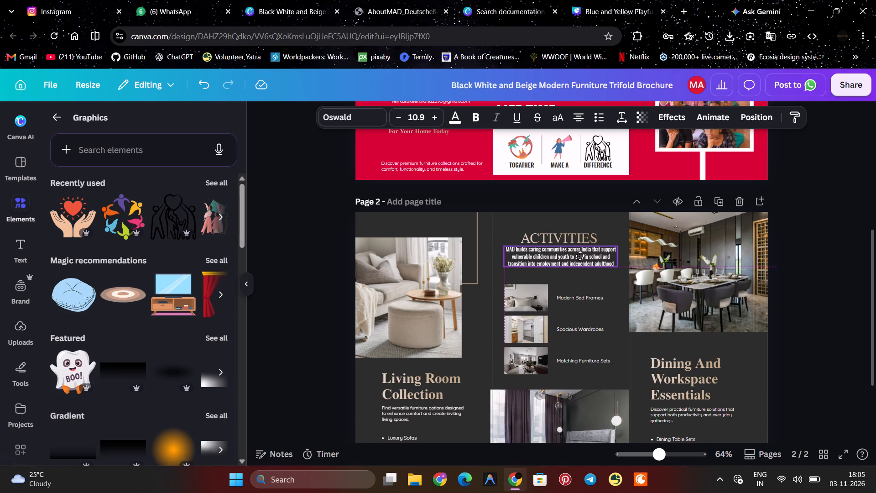
drag(580, 256, 583, 258)
click(796, 256)
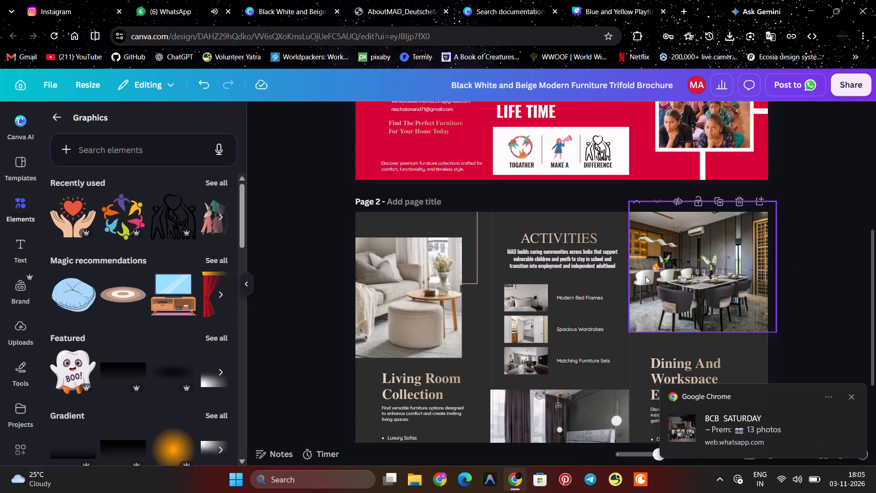
Delete the images inside the three small frames beneath the MAD paragraph on page 2, keeping the frames themselves.
scroll(686, 287, down, 3)
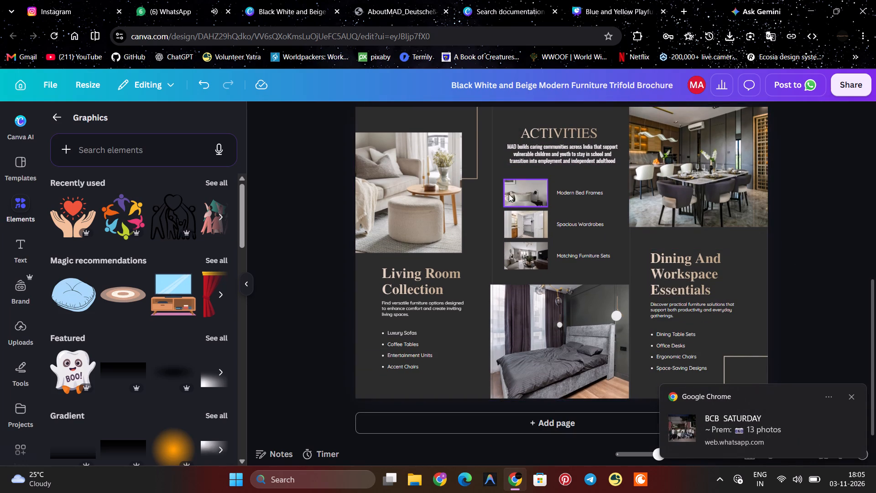
click(509, 194)
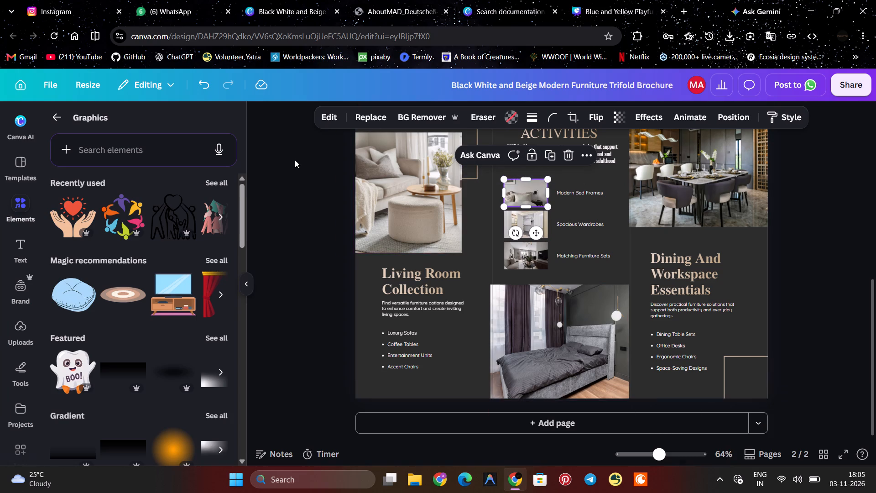
click(570, 151)
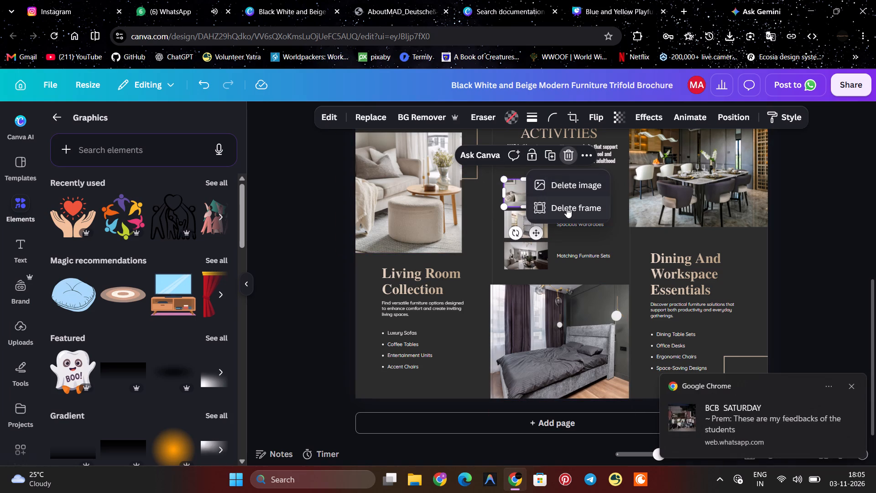
click(572, 187)
click(531, 219)
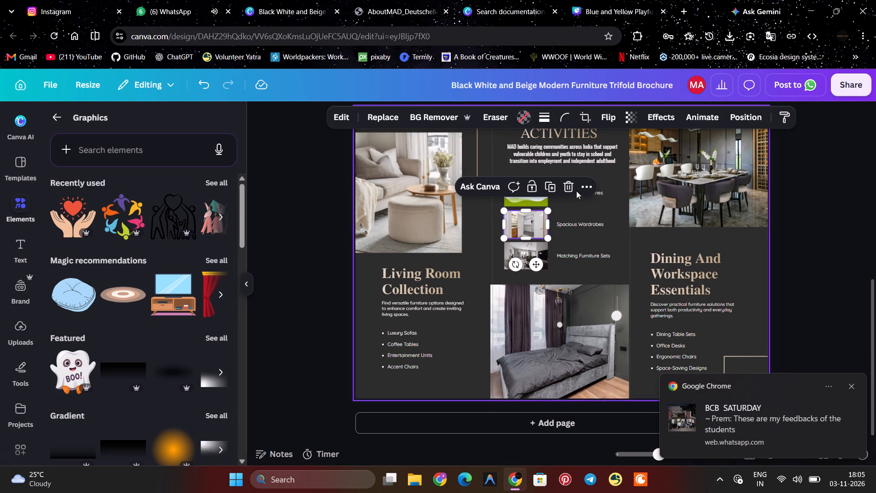
click(572, 184)
click(549, 224)
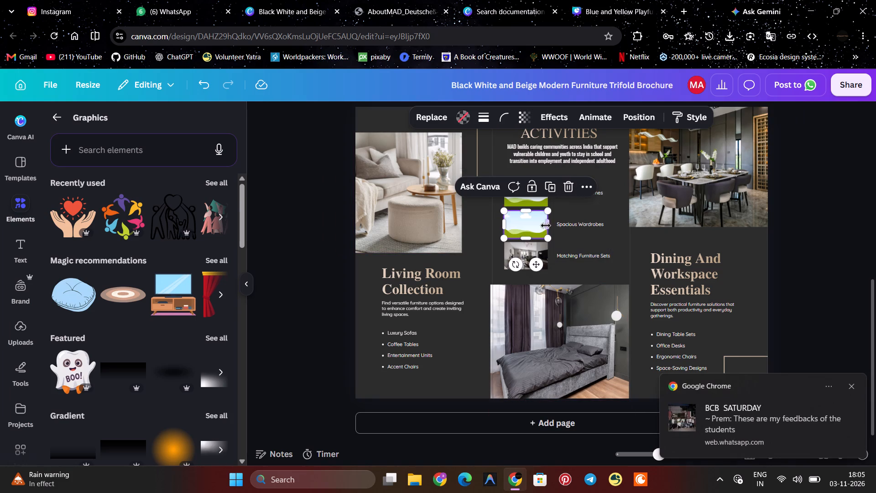
click(527, 248)
click(568, 224)
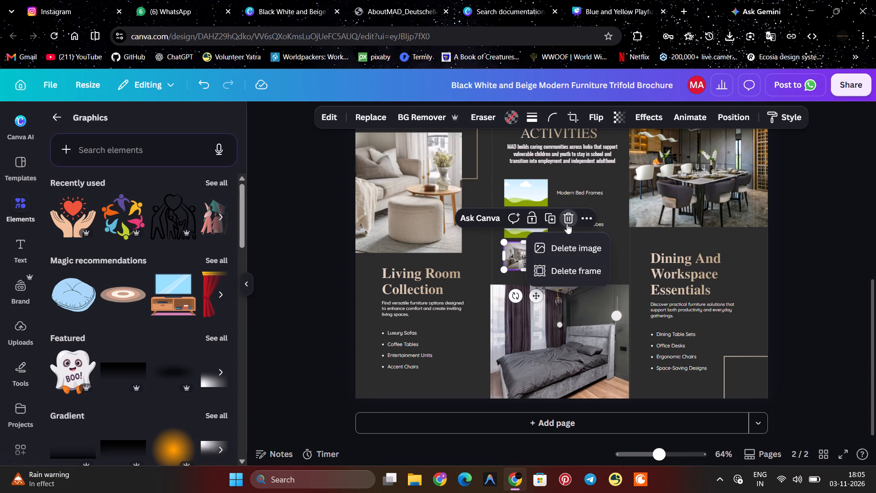
click(572, 250)
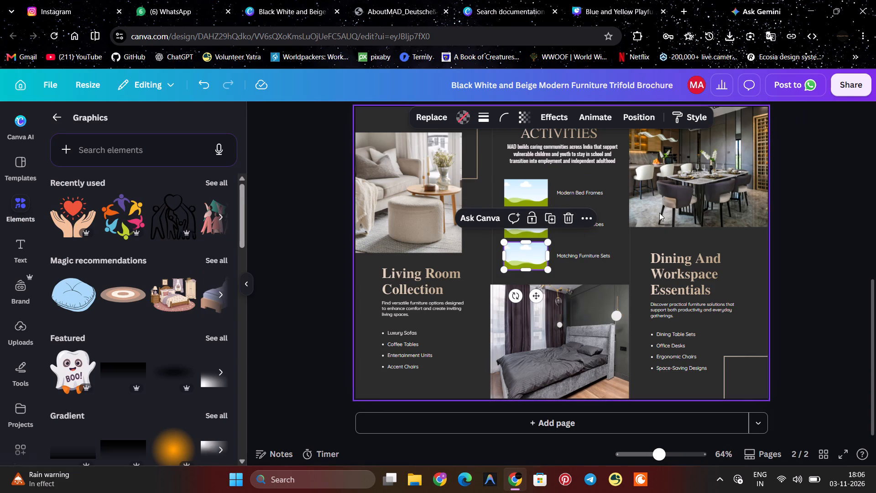
click(817, 219)
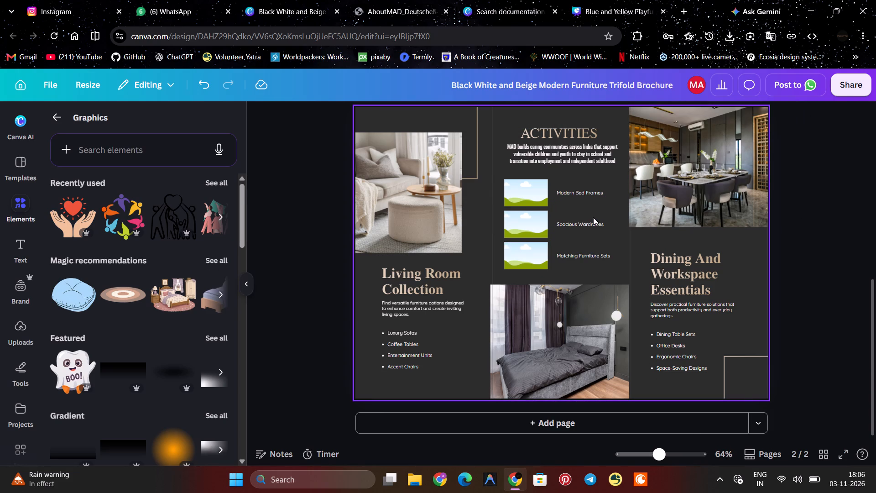
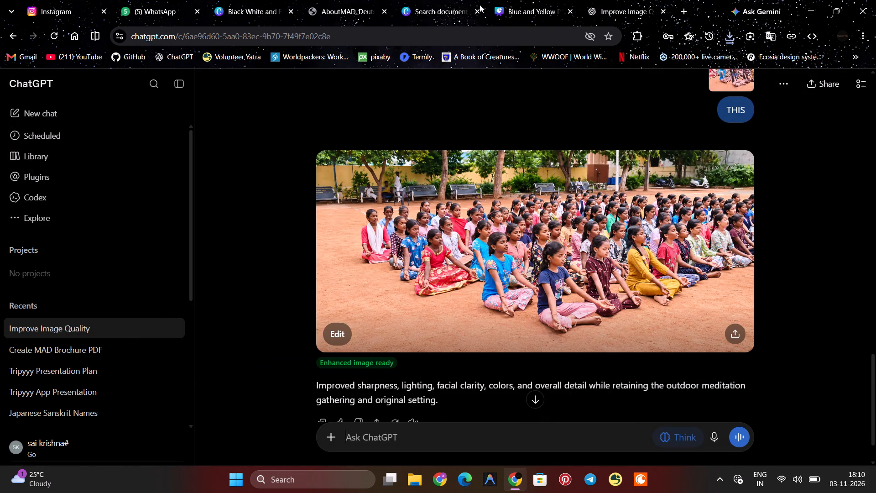
Switch back to the Canva brochure and upload "WhatsApp Image 2026-11-02 at 8.16.04 PM" from the Downloads folder.
click(260, 4)
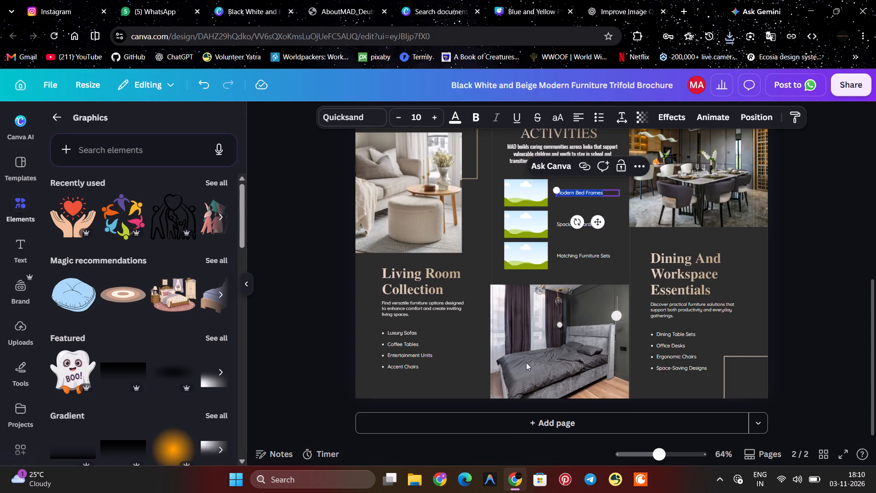
click(422, 227)
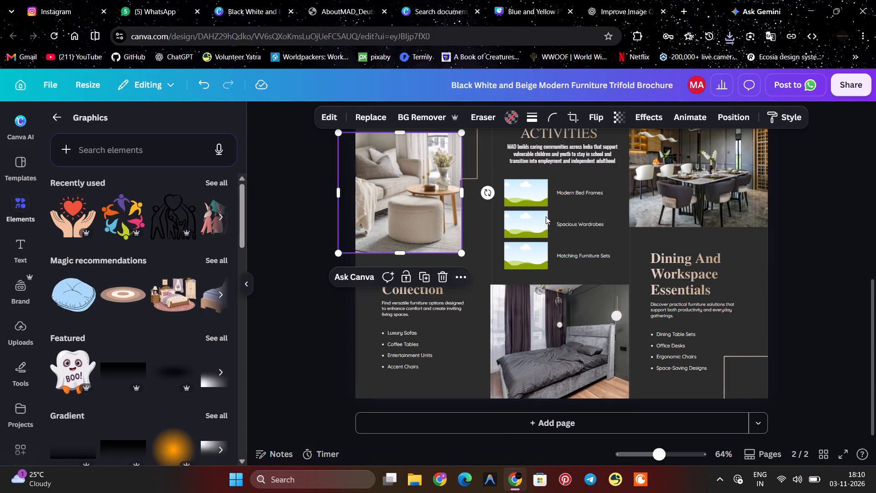
click(535, 189)
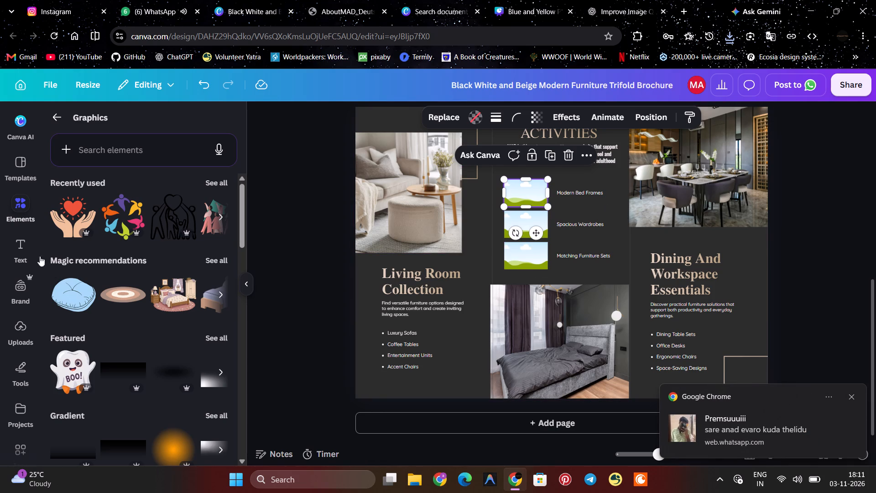
click(19, 333)
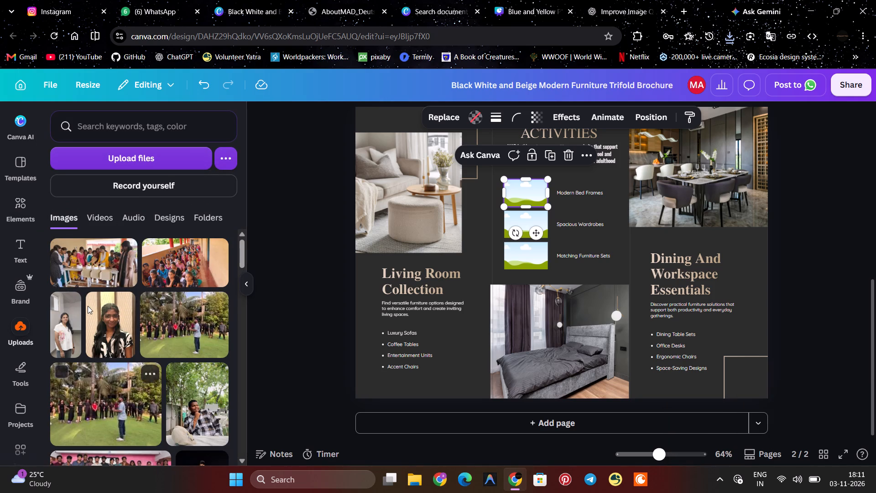
click(129, 157)
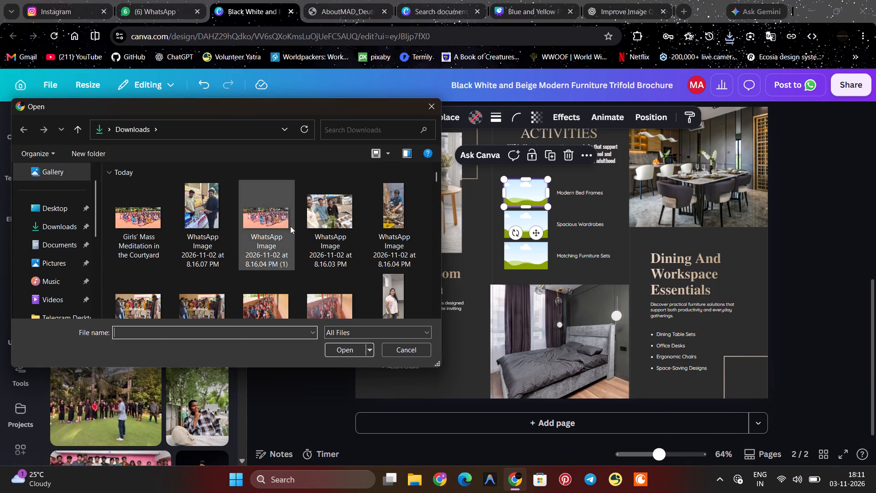
click(400, 211)
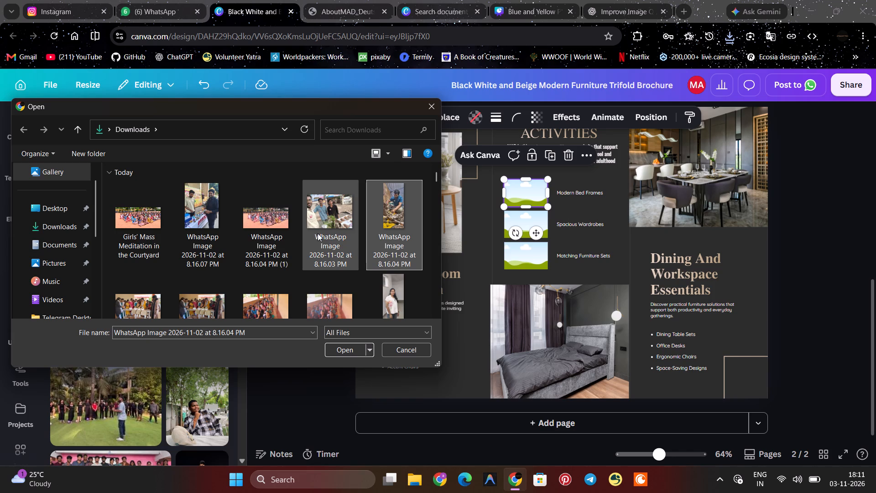
click(342, 351)
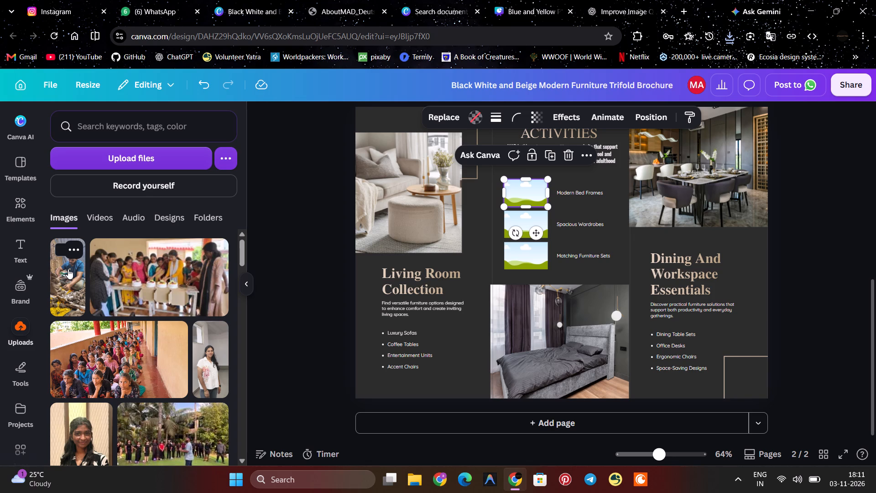
Fill the frame beside Modern Bed Frames with the uploaded photo of a man in a blue shirt, stretched upward to about 31.5 by 28.4.
click(85, 291)
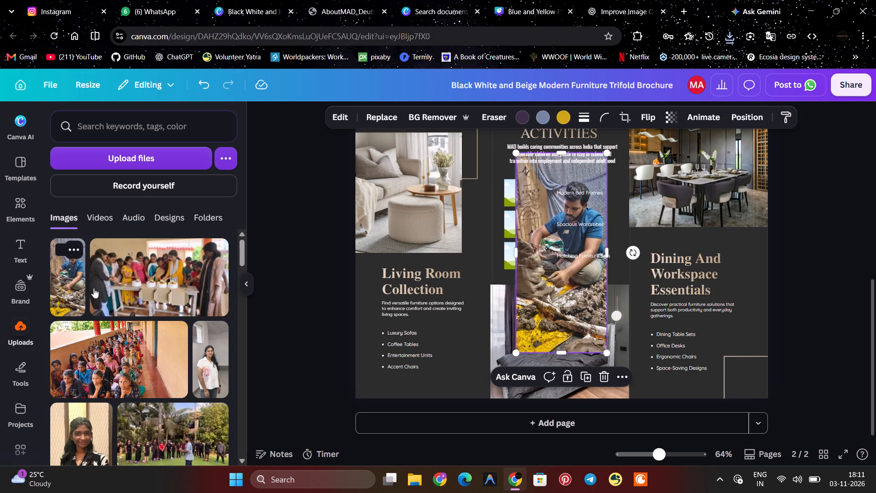
drag(542, 292, 531, 262)
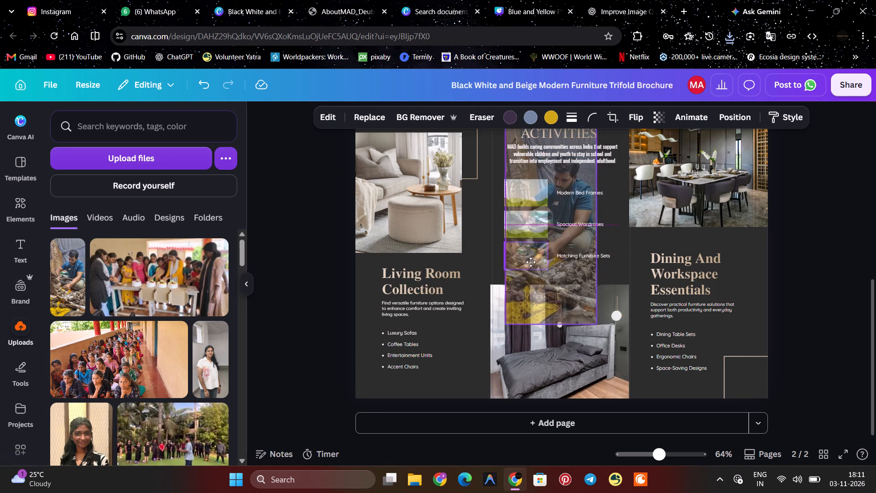
drag(531, 262, 519, 199)
drag(519, 199, 521, 216)
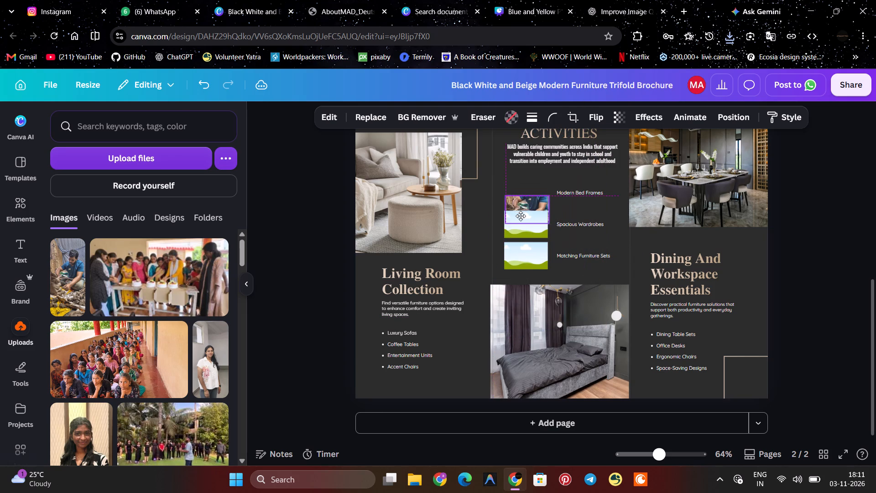
drag(521, 216, 490, 205)
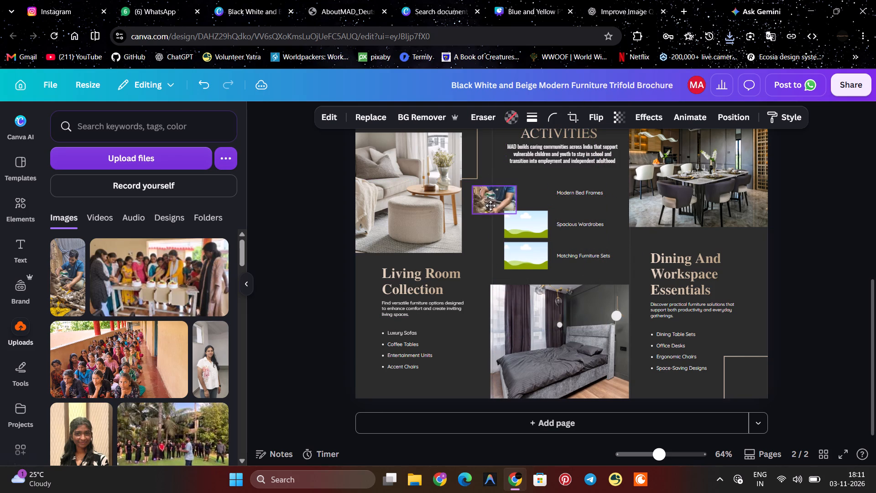
drag(490, 205, 523, 197)
drag(529, 177, 528, 164)
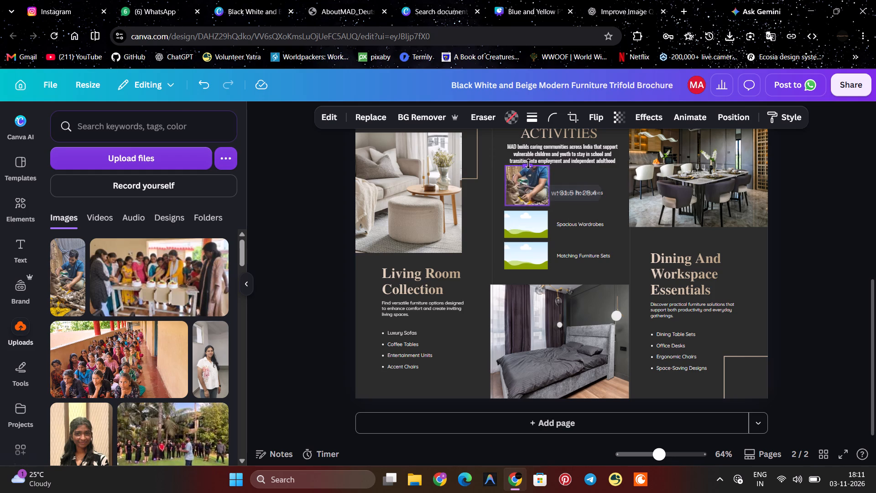
drag(528, 164, 528, 163)
click(528, 184)
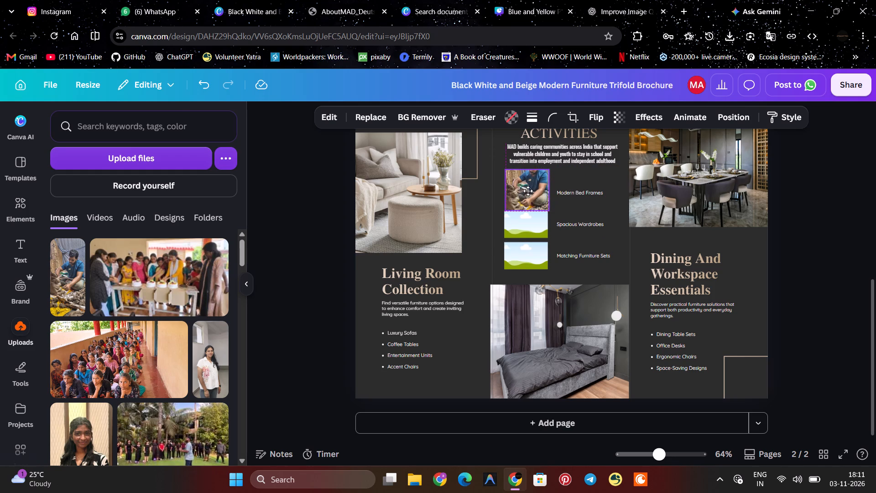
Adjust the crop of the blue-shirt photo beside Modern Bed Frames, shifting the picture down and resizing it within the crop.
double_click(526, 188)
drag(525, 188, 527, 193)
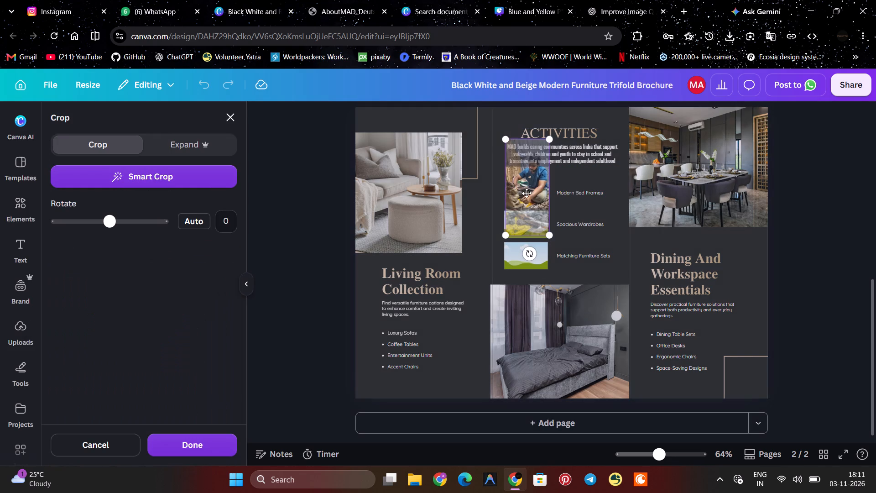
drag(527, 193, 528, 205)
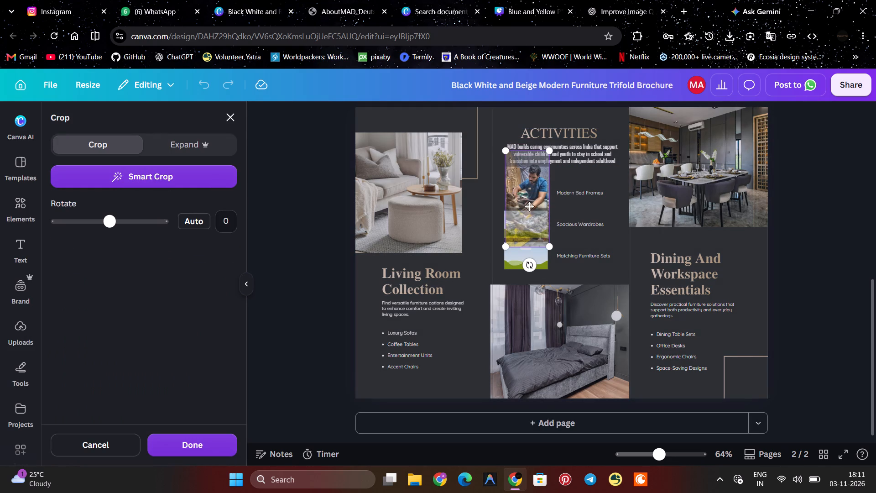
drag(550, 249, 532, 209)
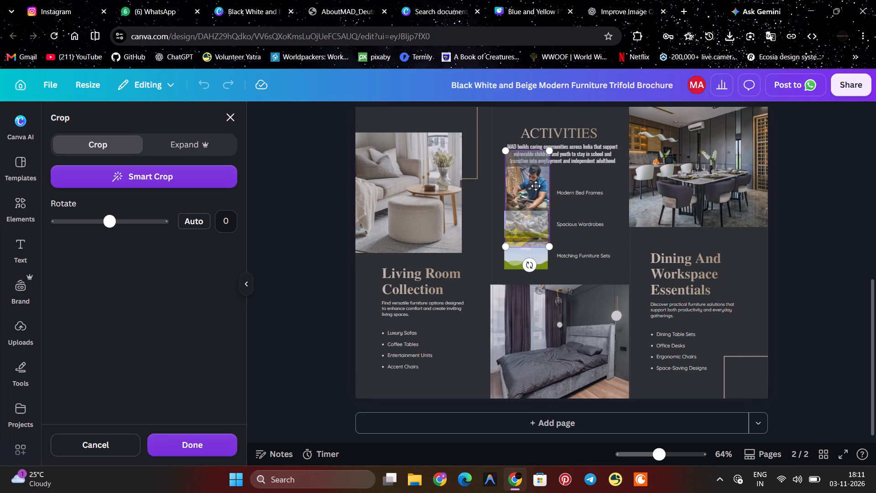
Close the crop settings and delete the blue-shirt man's photo from the frame beside Modern Bed Frames, keeping the empty frame.
click(534, 193)
click(231, 115)
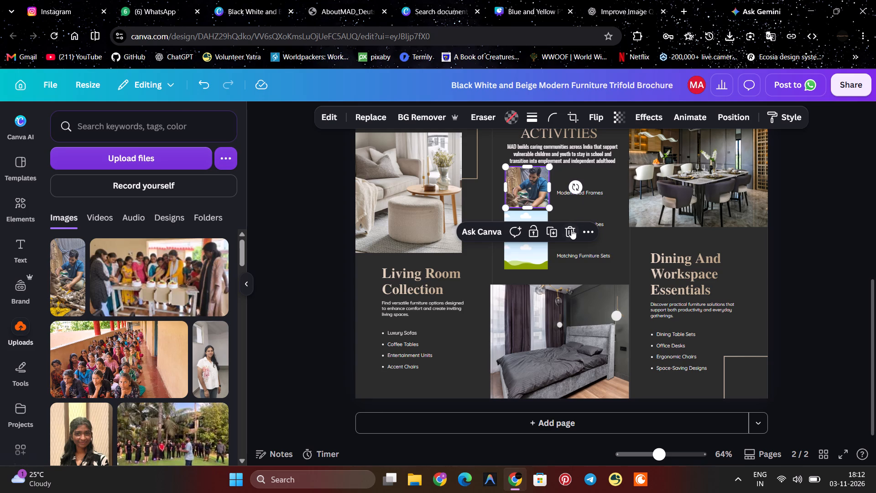
click(570, 233)
click(582, 265)
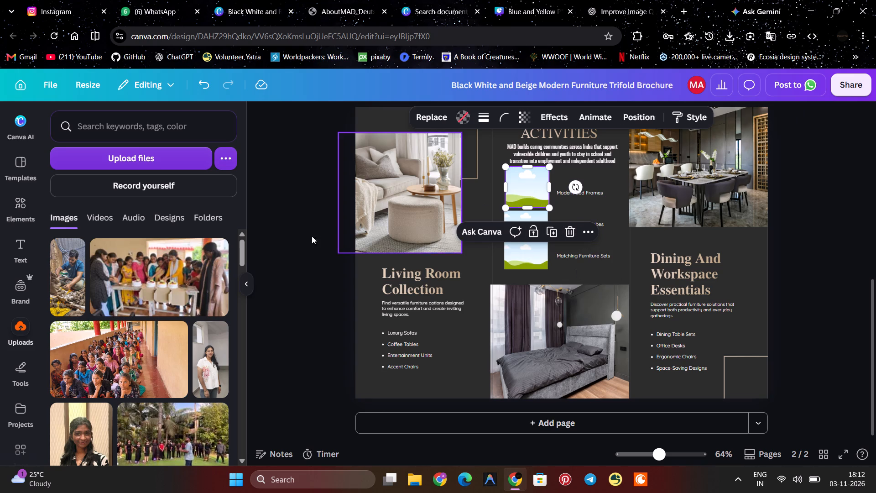
Upload "WhatsApp Image 2026-11-02 at 8.16.07 PM" from Downloads and place it in the empty frame beside Modern Bed Frames.
click(156, 163)
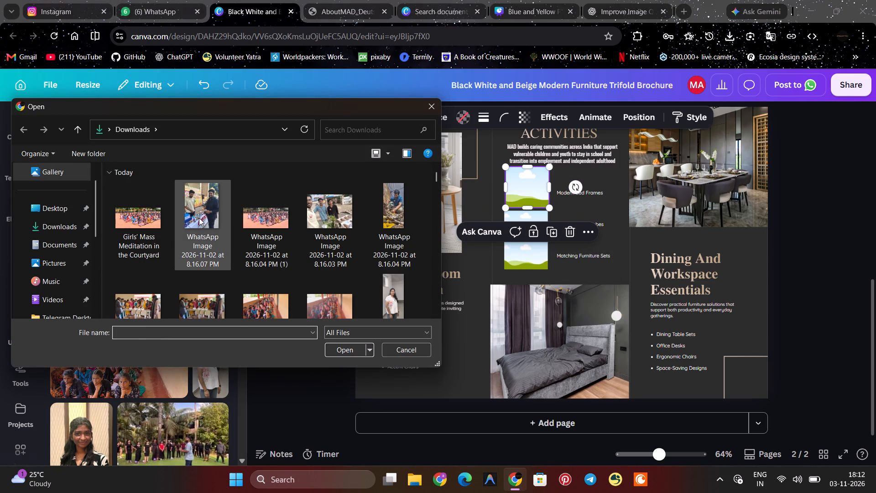
click(199, 218)
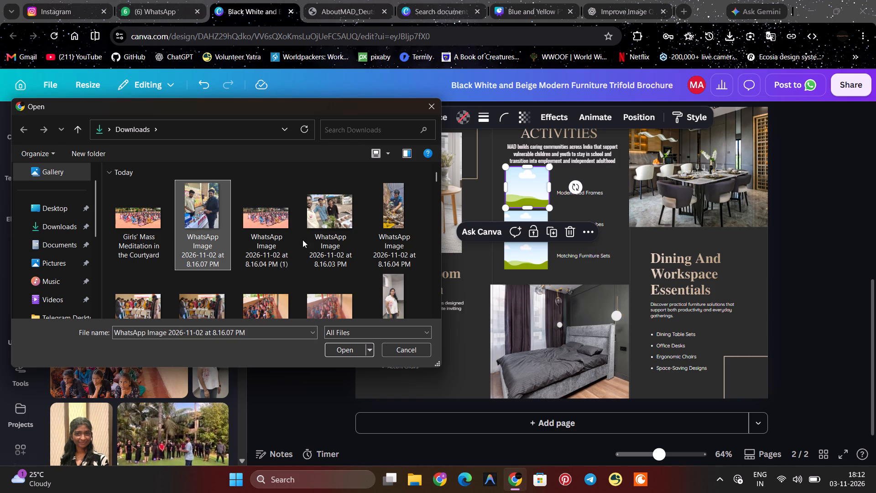
click(343, 351)
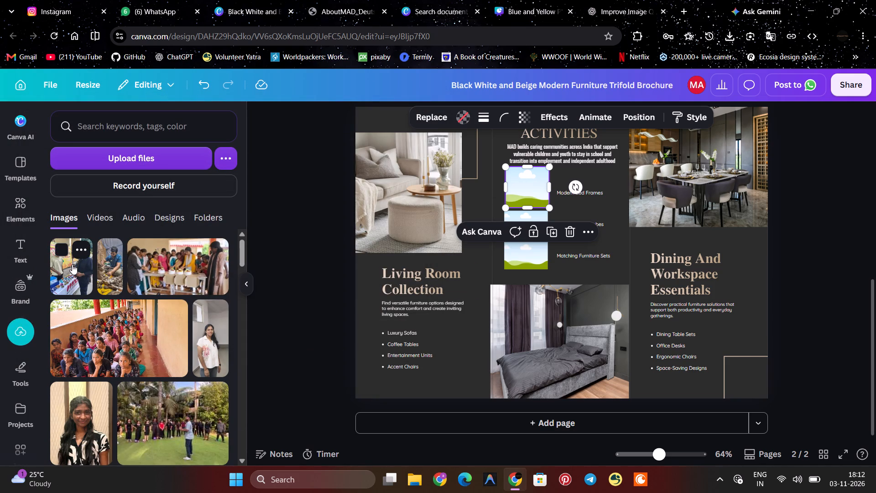
click(72, 264)
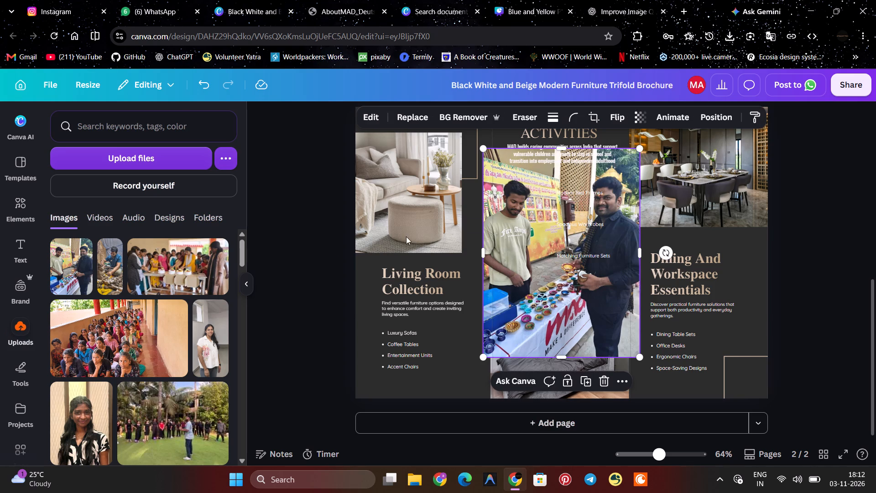
drag(555, 244, 515, 181)
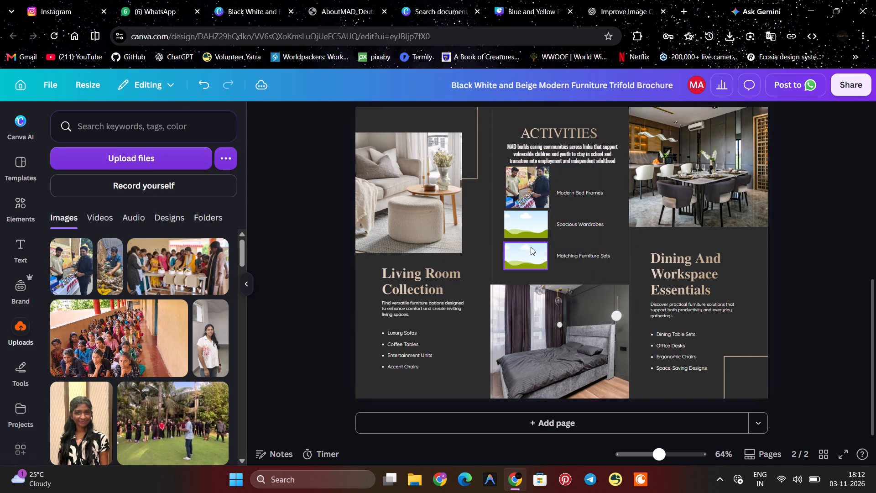
Open the Modern Bed Frames label under ACTIVITIES for text editing.
double_click(567, 192)
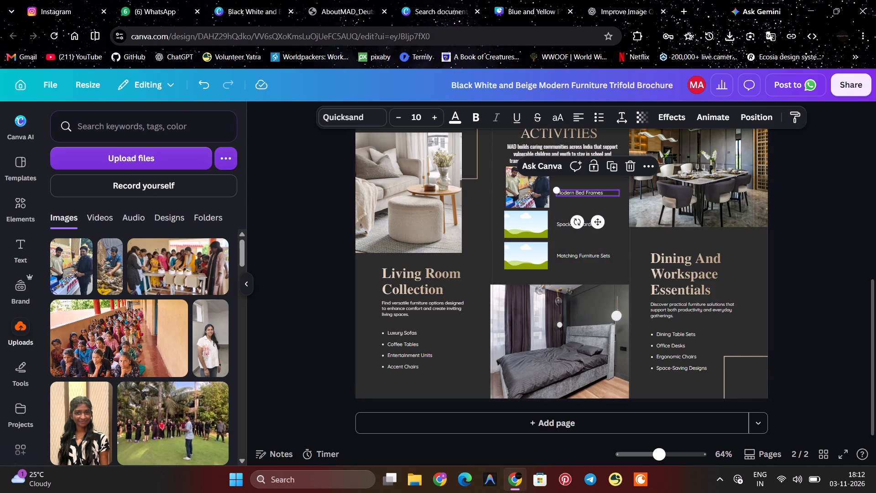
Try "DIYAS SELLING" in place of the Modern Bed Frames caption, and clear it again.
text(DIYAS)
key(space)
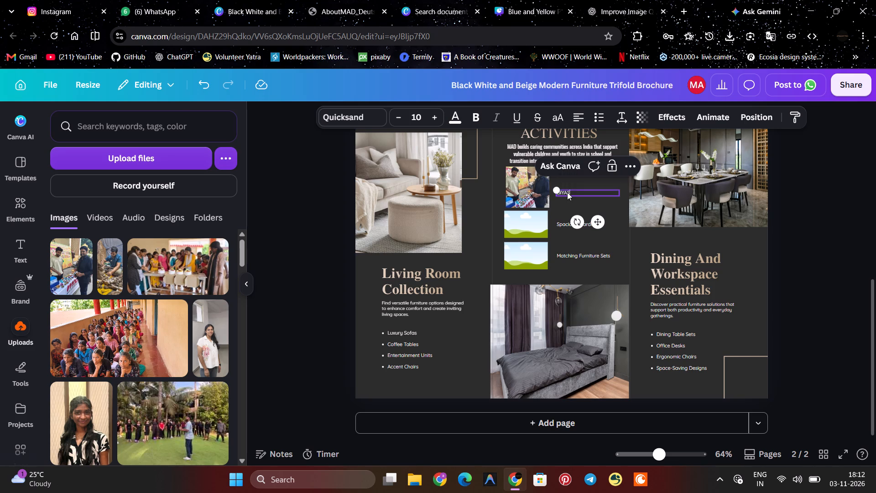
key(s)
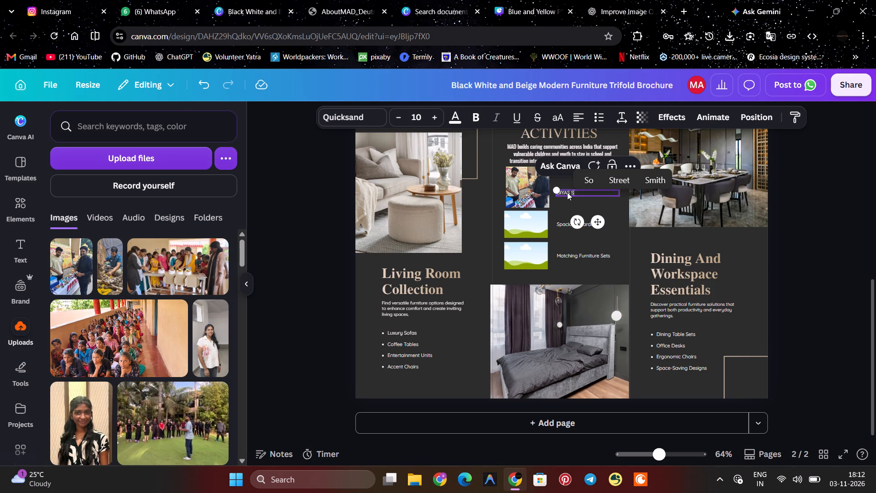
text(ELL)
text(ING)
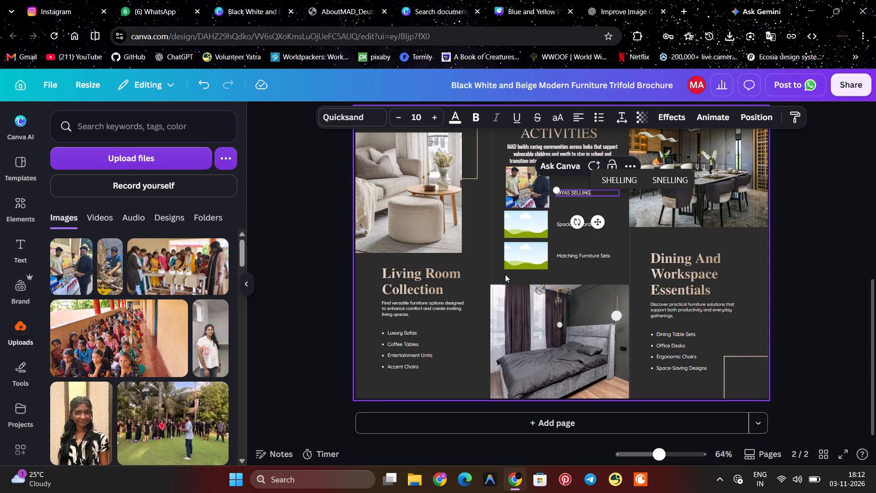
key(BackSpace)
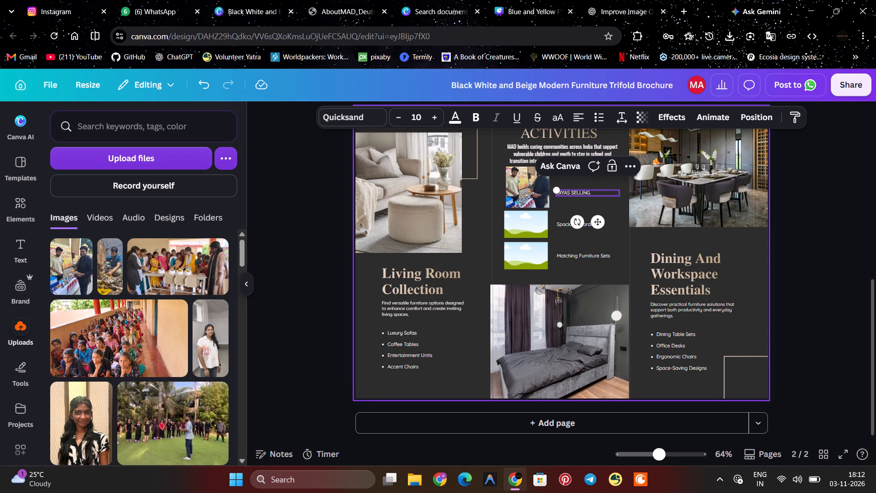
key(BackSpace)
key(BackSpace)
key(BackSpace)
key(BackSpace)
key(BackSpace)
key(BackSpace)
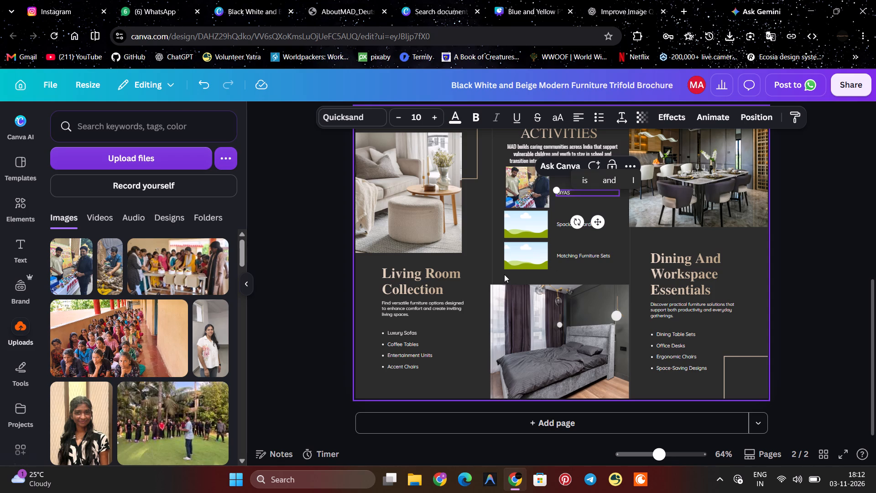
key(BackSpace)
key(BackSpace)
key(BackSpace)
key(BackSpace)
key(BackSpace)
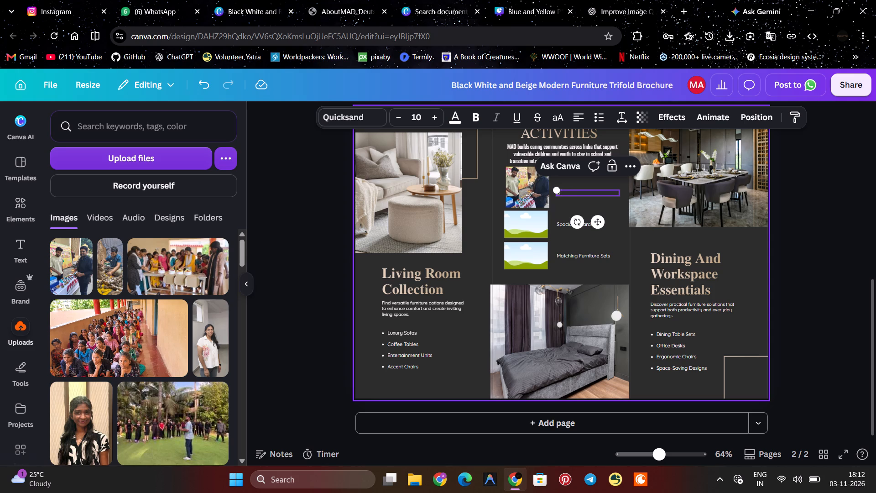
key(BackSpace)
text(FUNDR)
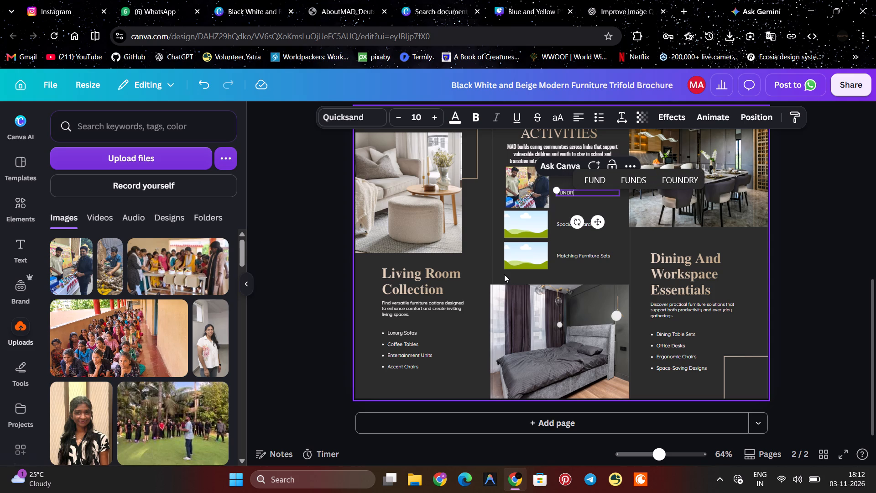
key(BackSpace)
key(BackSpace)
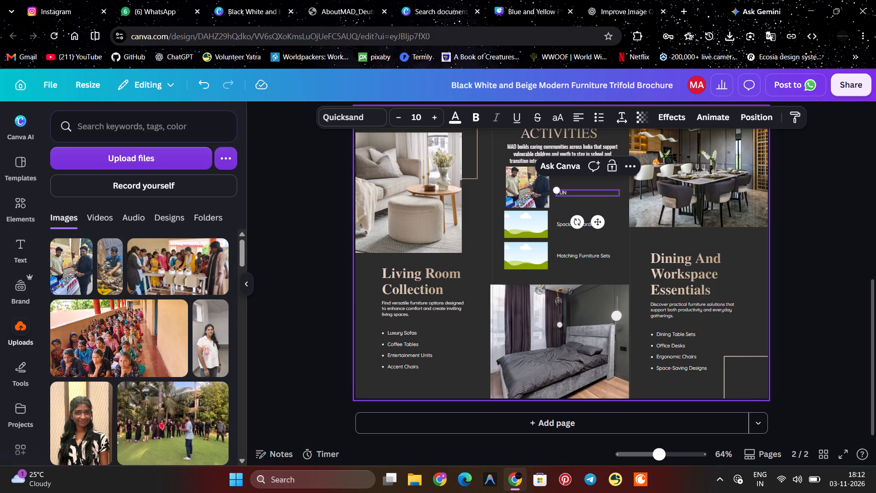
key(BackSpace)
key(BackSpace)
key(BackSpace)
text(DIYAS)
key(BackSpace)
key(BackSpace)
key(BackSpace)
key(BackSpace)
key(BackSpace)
Enter "HAND PAINTED DIYAS SELLING" as the caption beside the first small photo under ACTIVITIES.
text(HAND)
key(space)
text(PAINTED)
key(space)
text(DIYAS)
key(space)
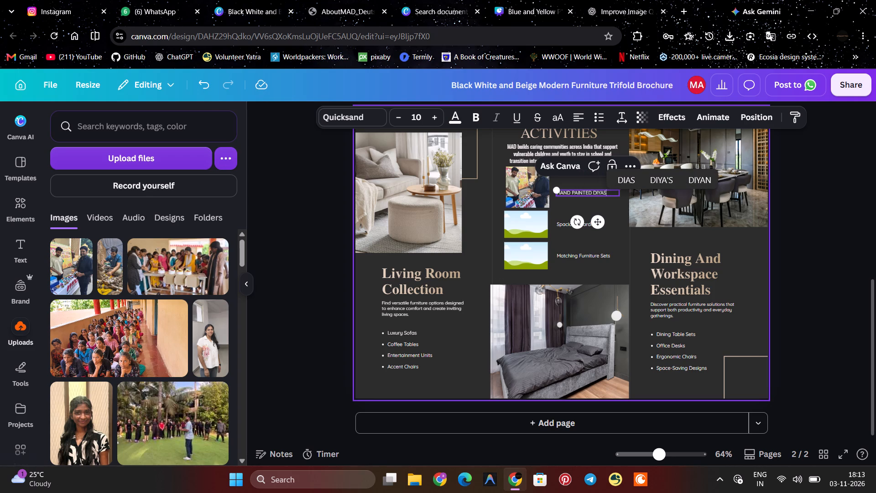
text(SELLING)
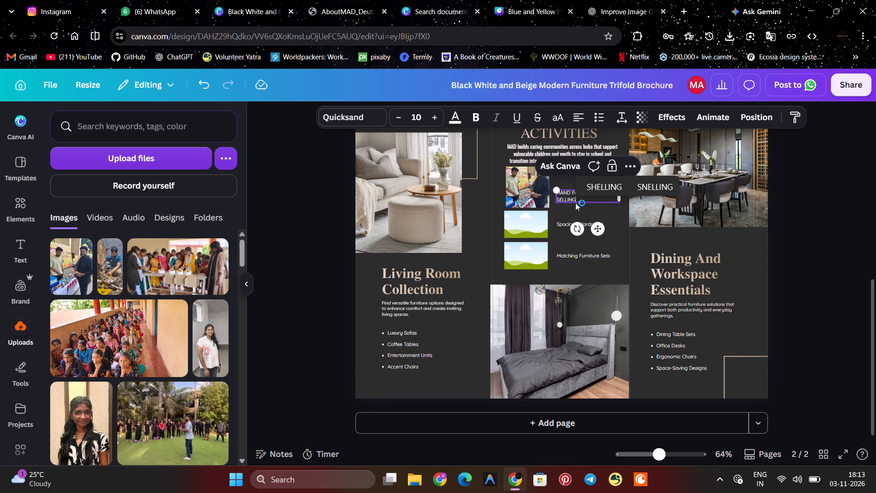
ctrl+scroll(614, 227, up, 3)
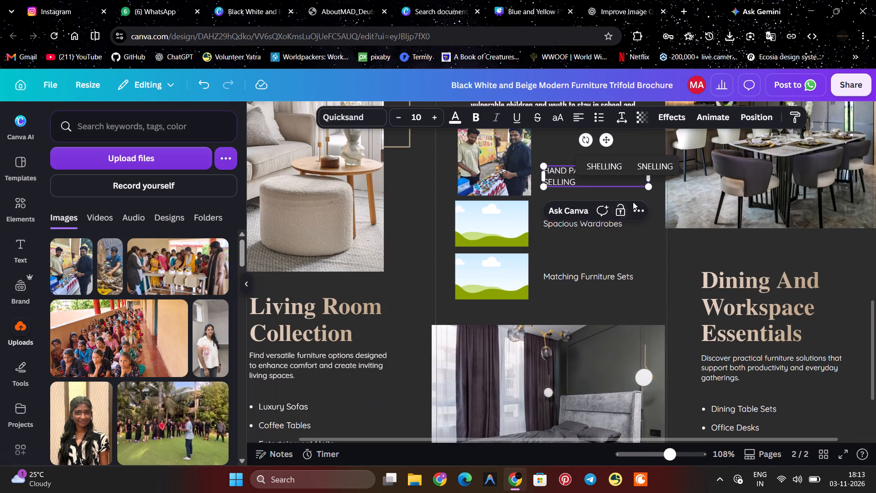
Widen the HAND PAINTED DIYAS SELLING caption to about 52.2 so it fits on one line, and nudge it slightly up and toward its photo.
click(658, 251)
click(629, 177)
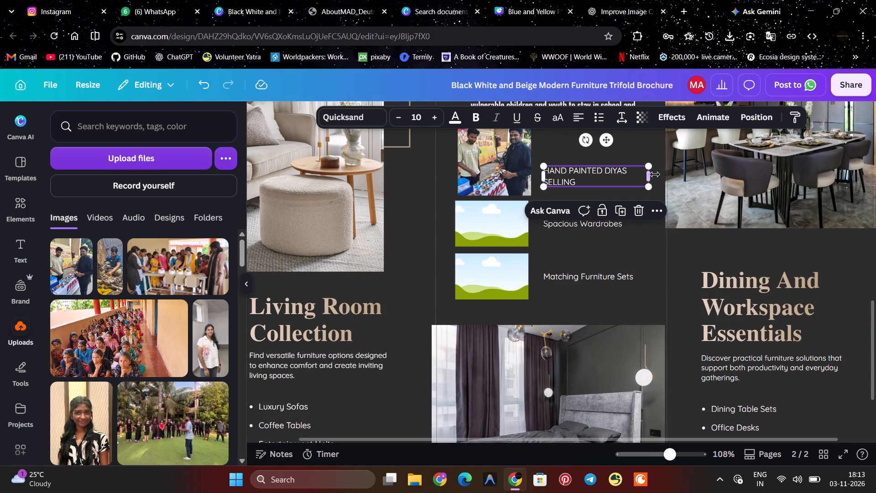
drag(649, 175, 654, 174)
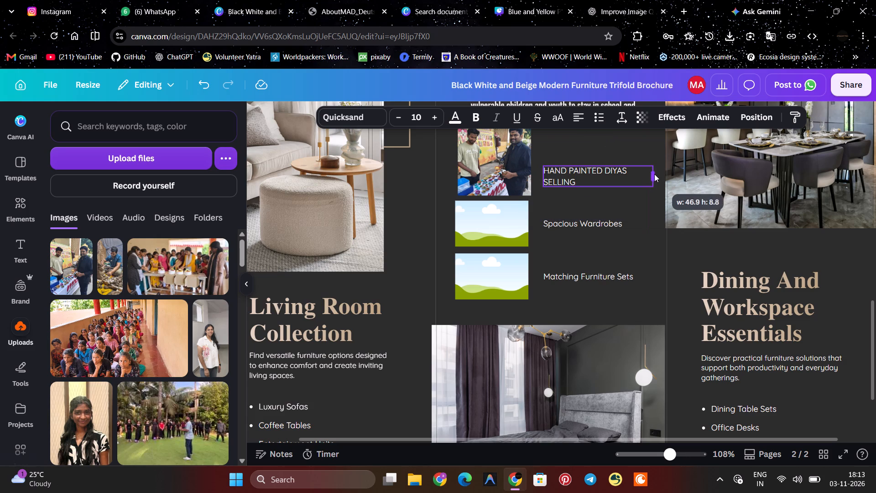
drag(654, 174, 665, 169)
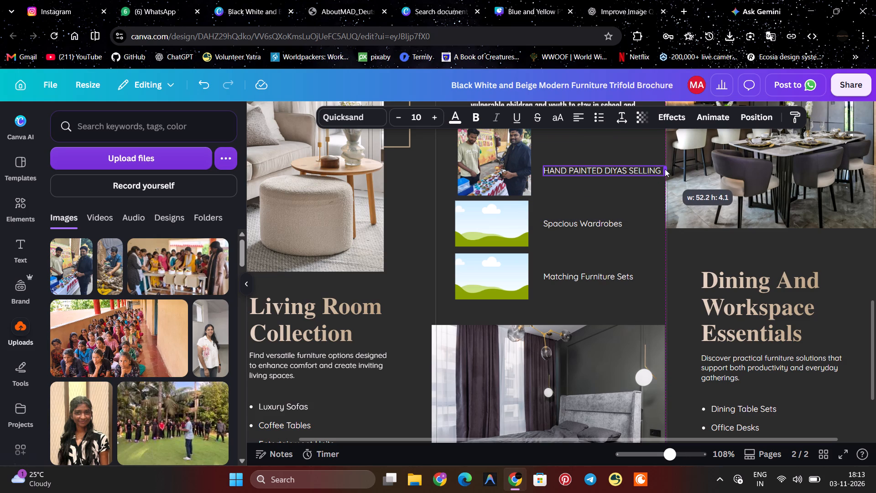
drag(605, 168, 599, 166)
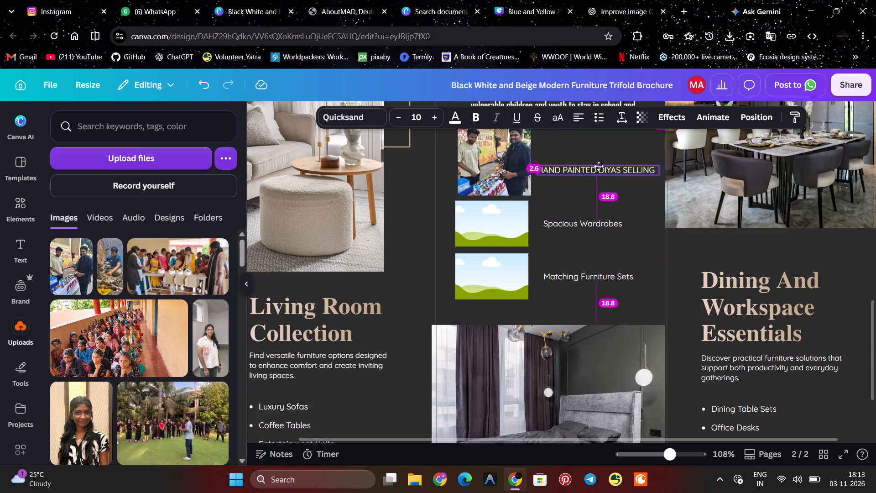
drag(599, 166, 598, 164)
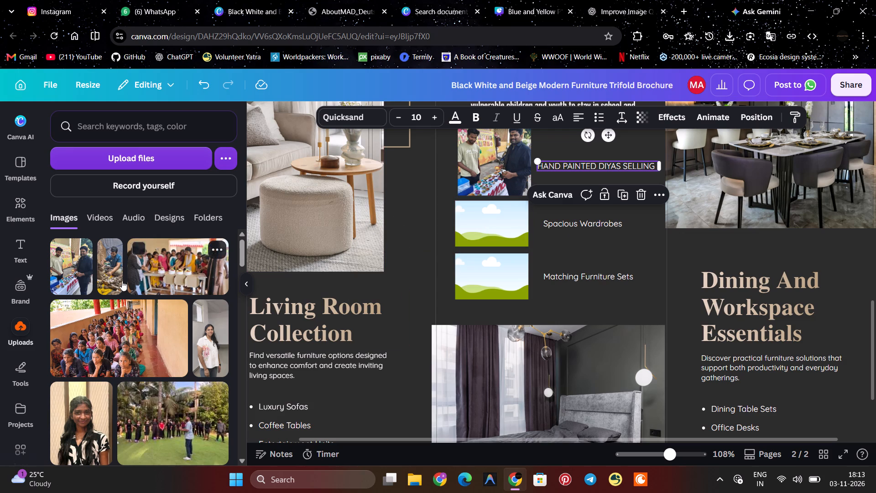
Upload the photo "WhatsApp Image 2026-11-02 at 8.16.03 PM" from the Downloads folder.
click(151, 152)
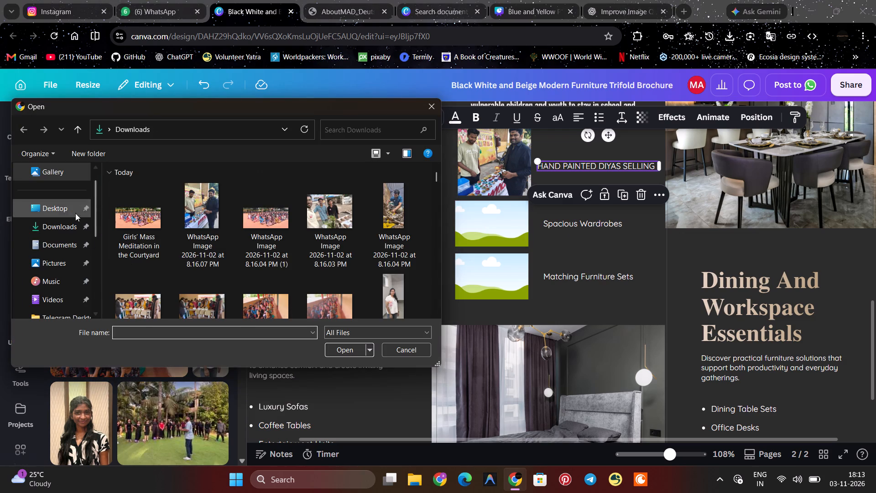
click(318, 210)
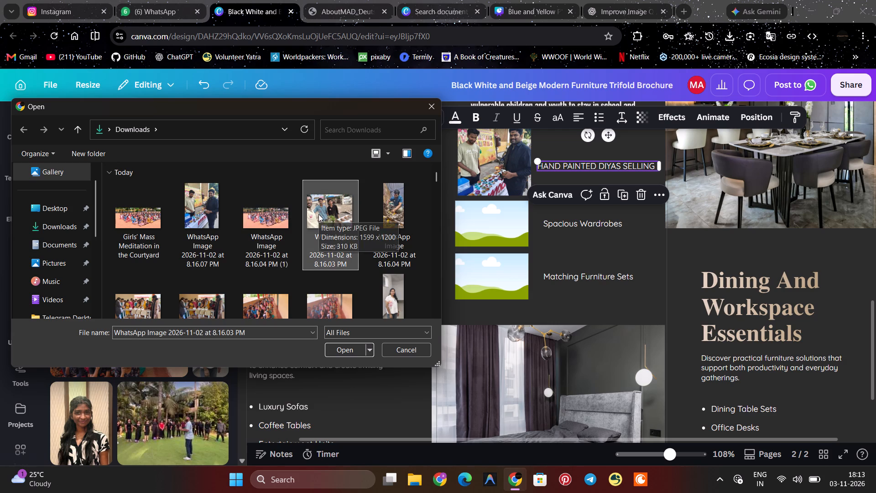
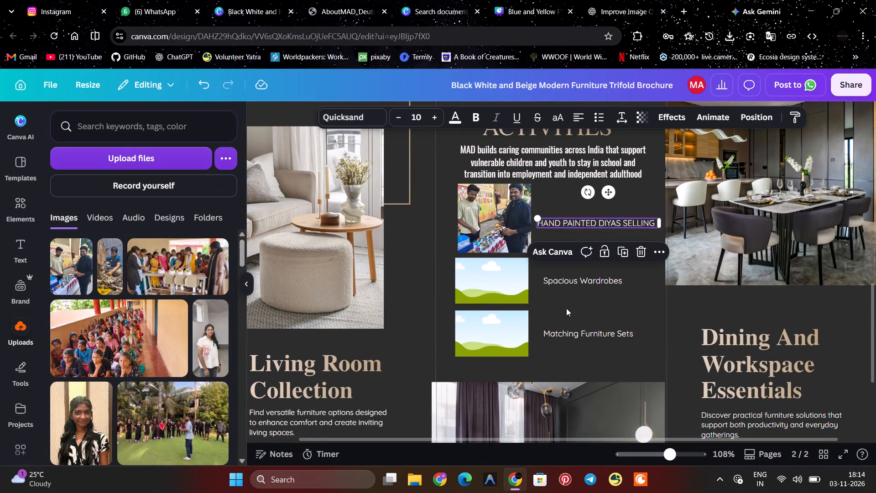
Select the dark background of page 2, with the ACTIVITIES column, and open its background colour choices.
ctrl+scroll(589, 366, down, 3)
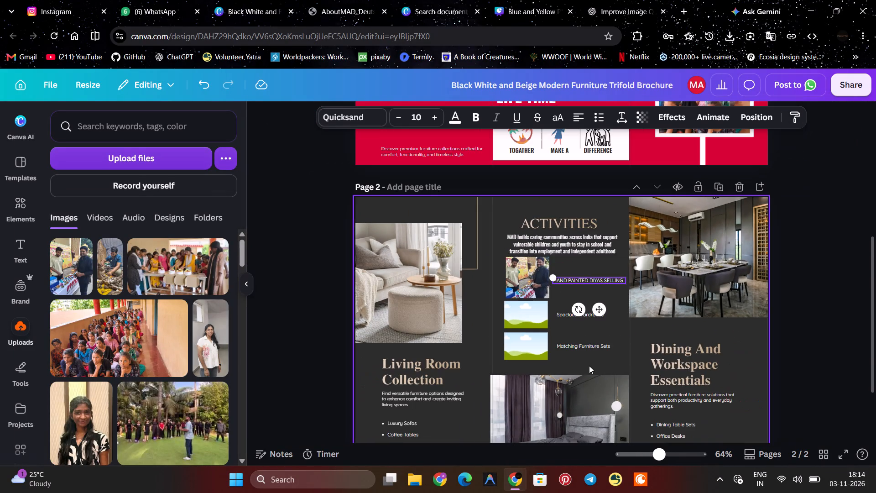
scroll(599, 318, down, 2)
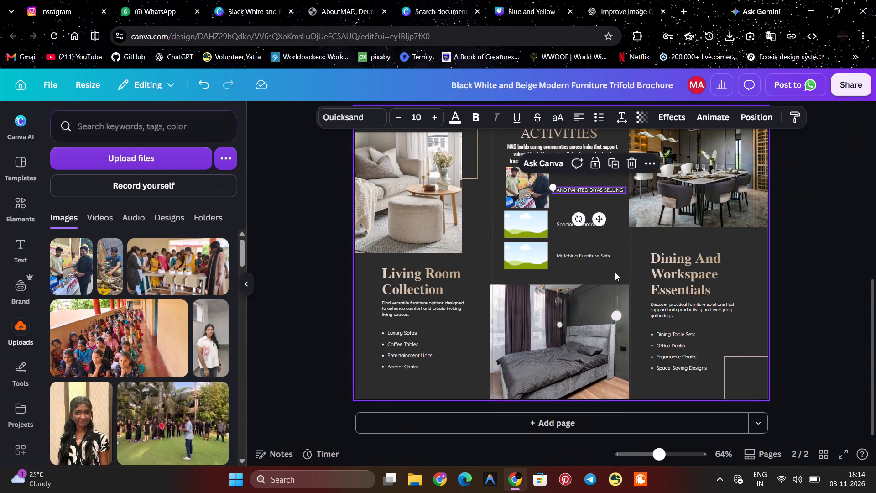
click(615, 272)
right_click(624, 266)
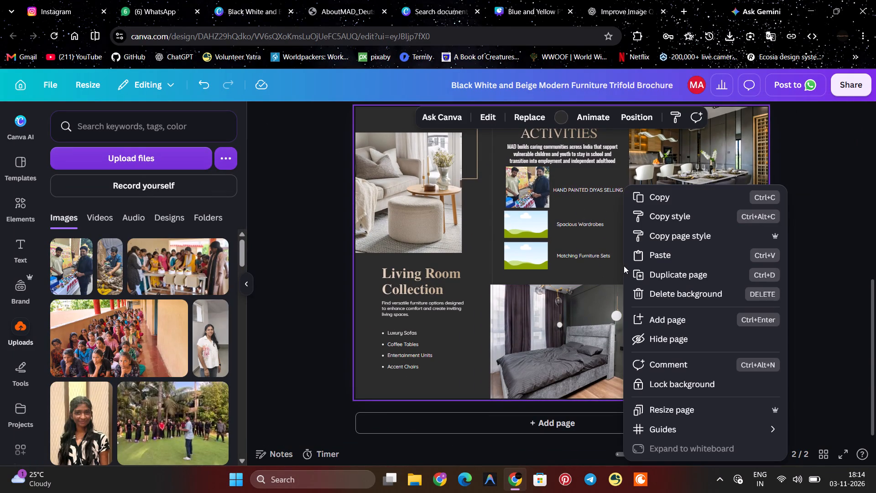
click(558, 115)
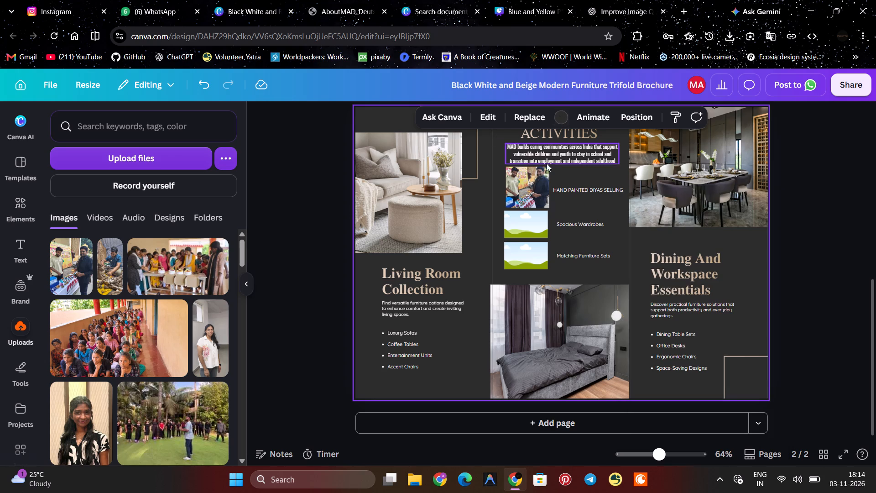
click(563, 112)
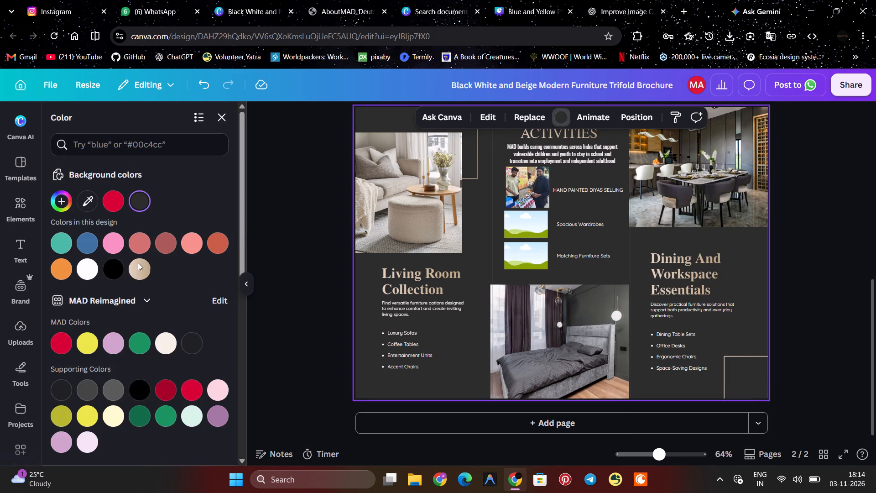
Change the page 2 background colour to white.
click(89, 269)
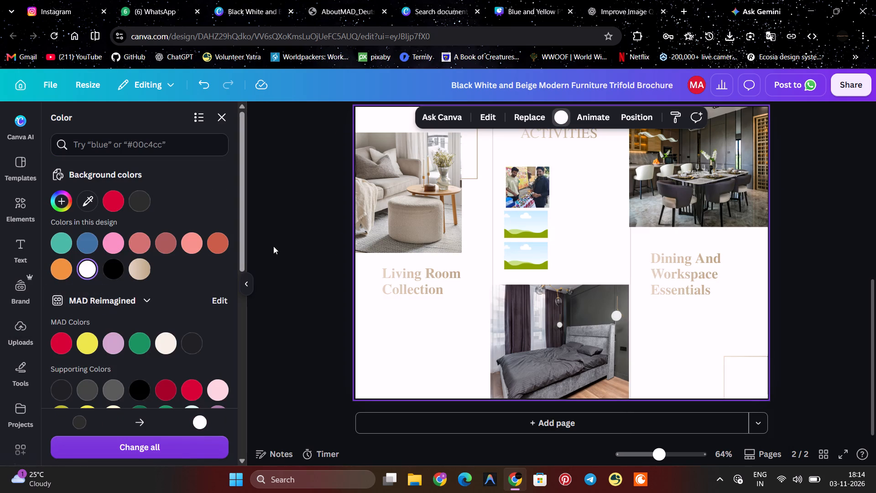
Delete the white description paragraph and the four bullet items beneath the Living Room Collection heading.
click(398, 312)
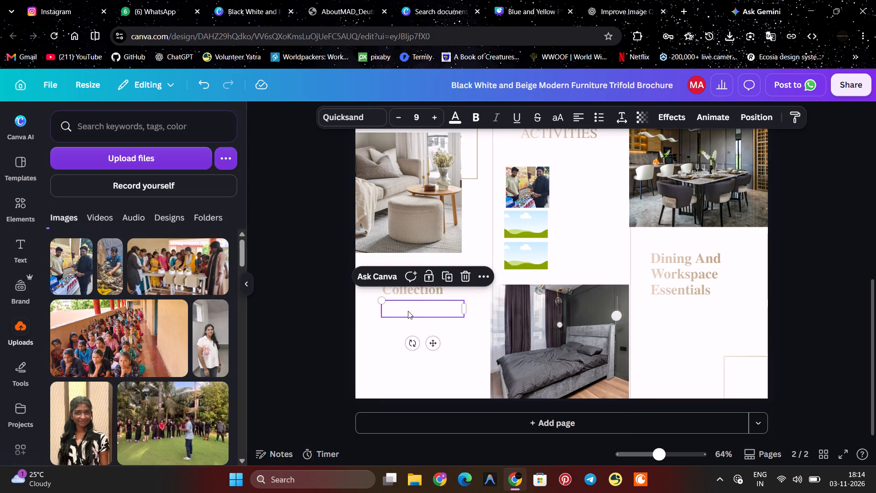
click(465, 276)
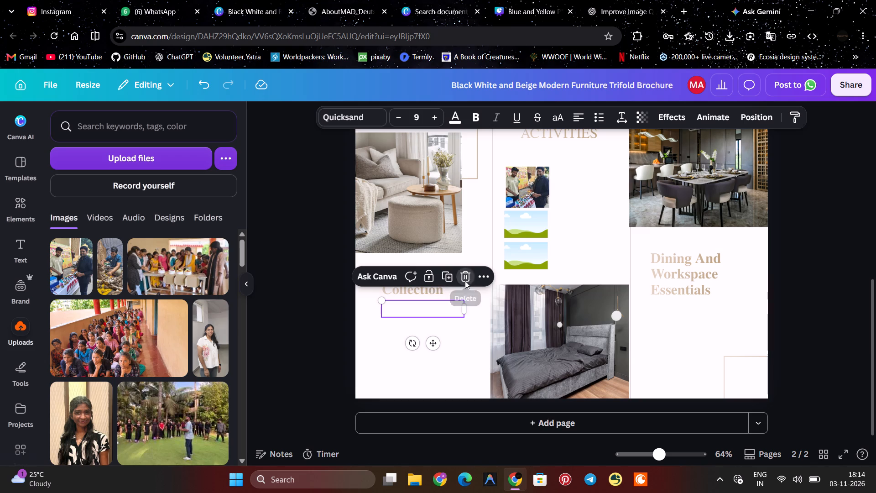
click(424, 335)
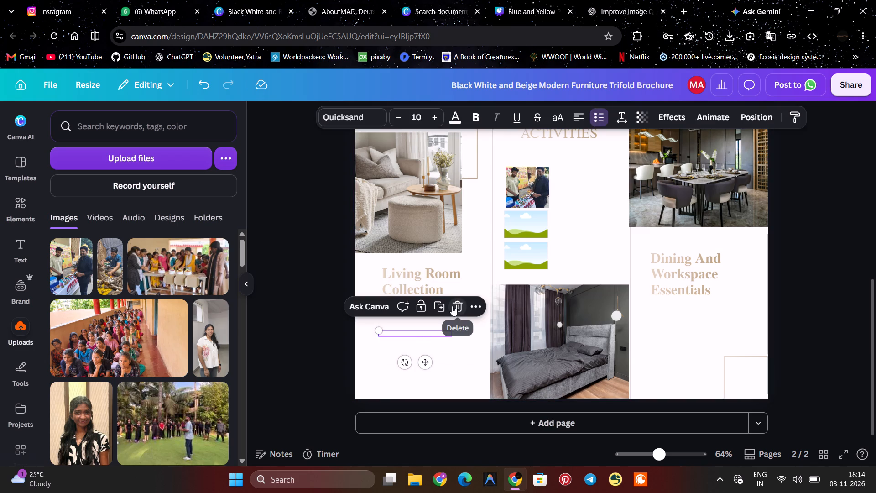
click(452, 306)
click(430, 346)
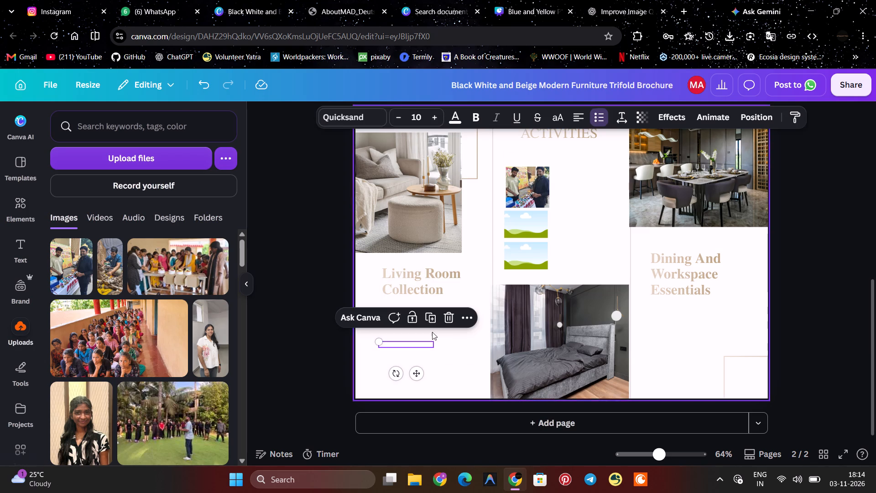
click(448, 322)
click(425, 355)
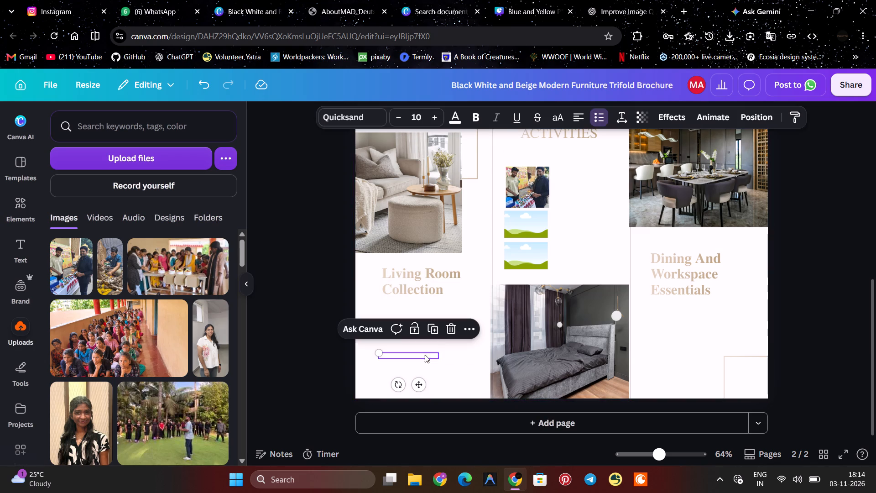
click(448, 331)
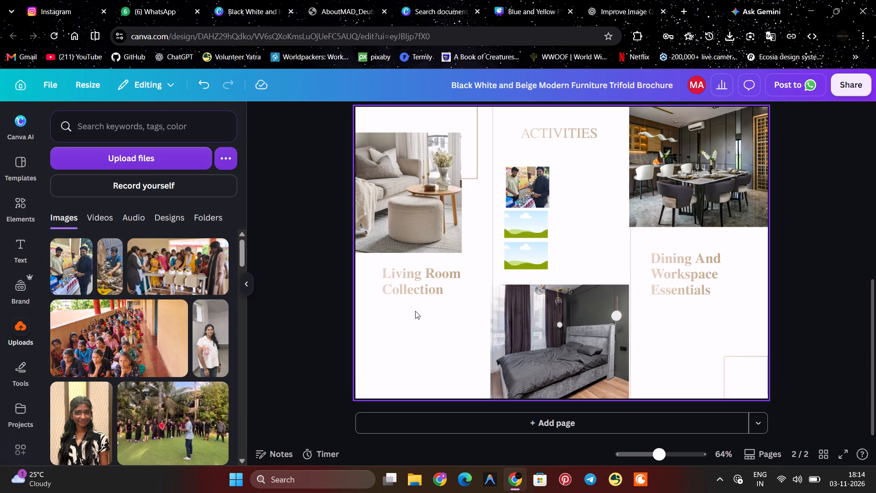
click(414, 368)
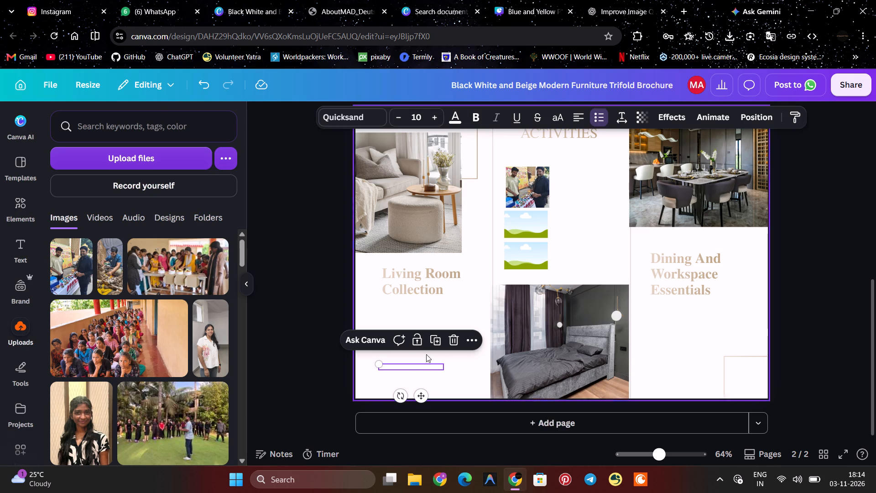
click(448, 341)
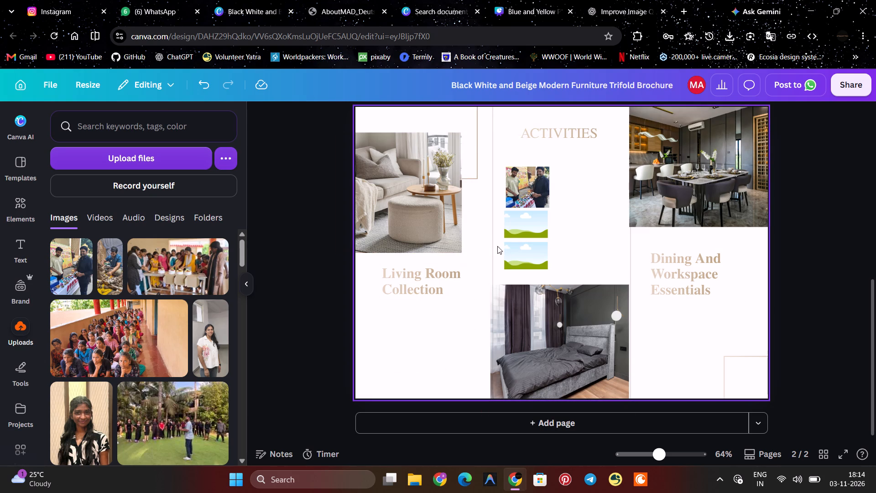
Restyle the ACTIVITIES heading in MAD Red, bold Oswald at size 30.
click(567, 134)
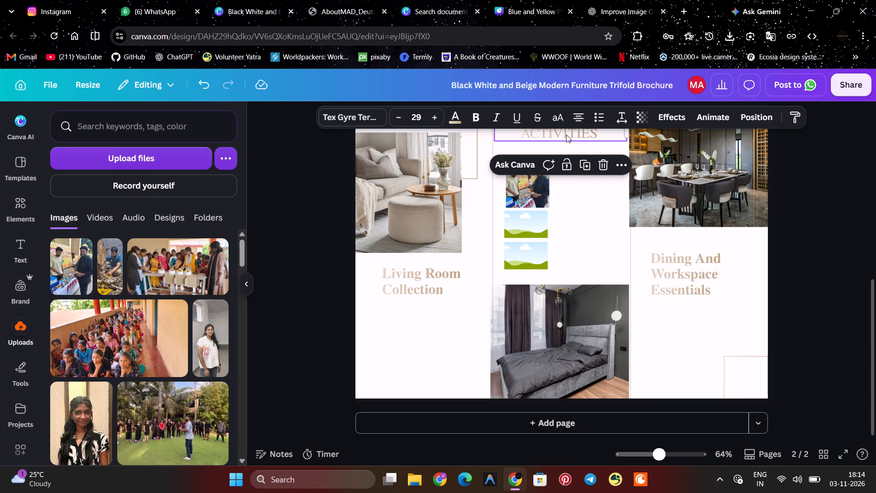
click(461, 119)
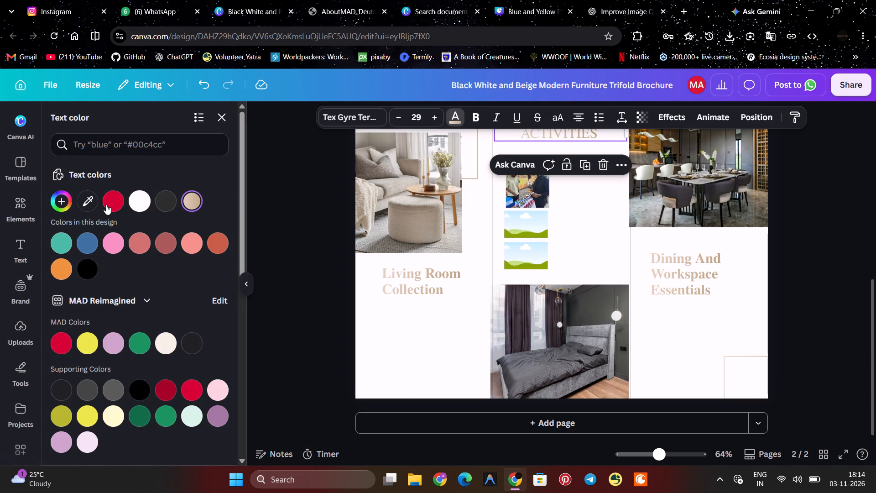
click(107, 203)
click(288, 198)
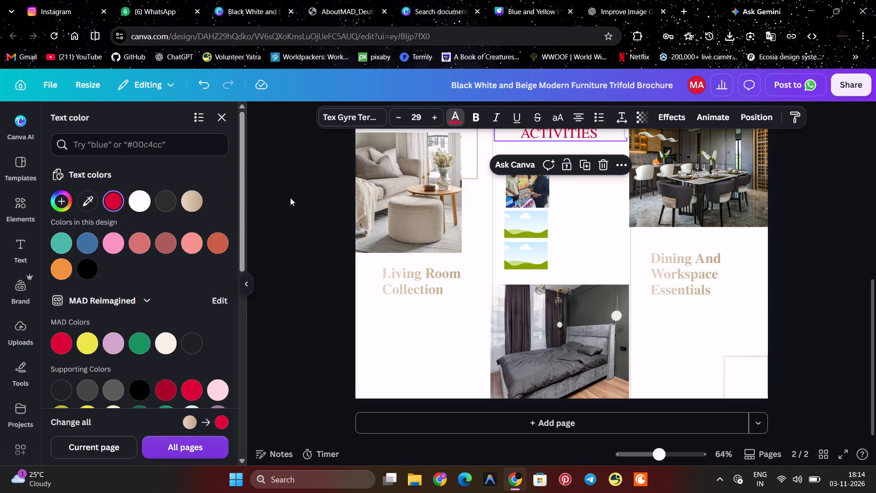
click(378, 119)
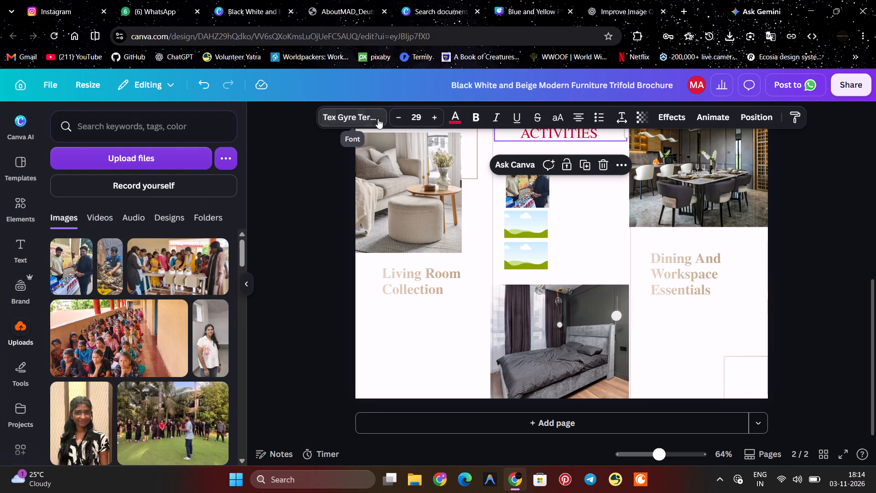
click(94, 247)
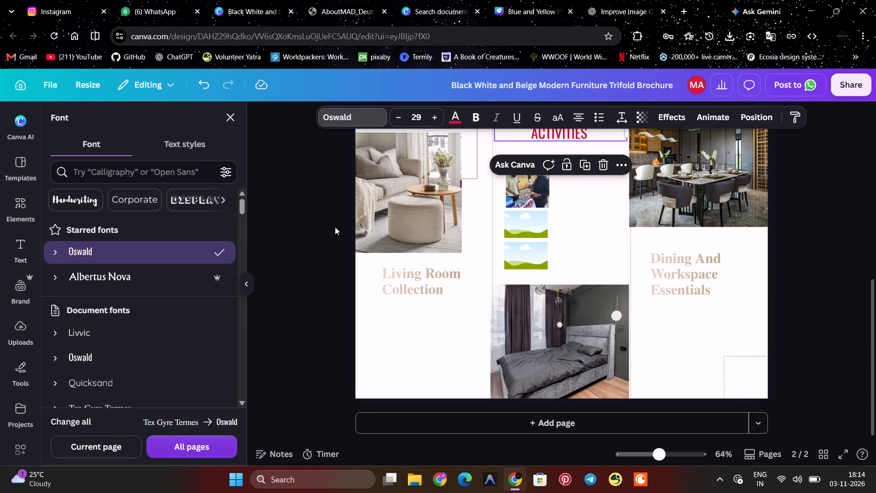
click(473, 121)
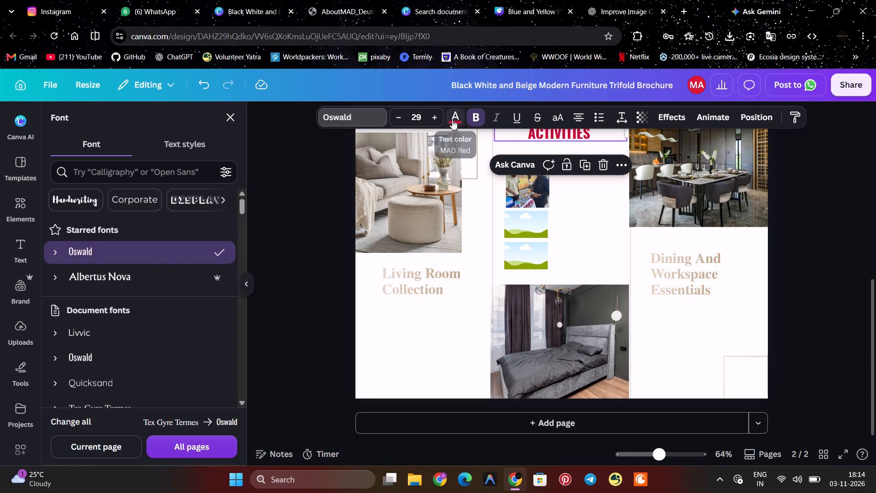
click(433, 119)
click(323, 188)
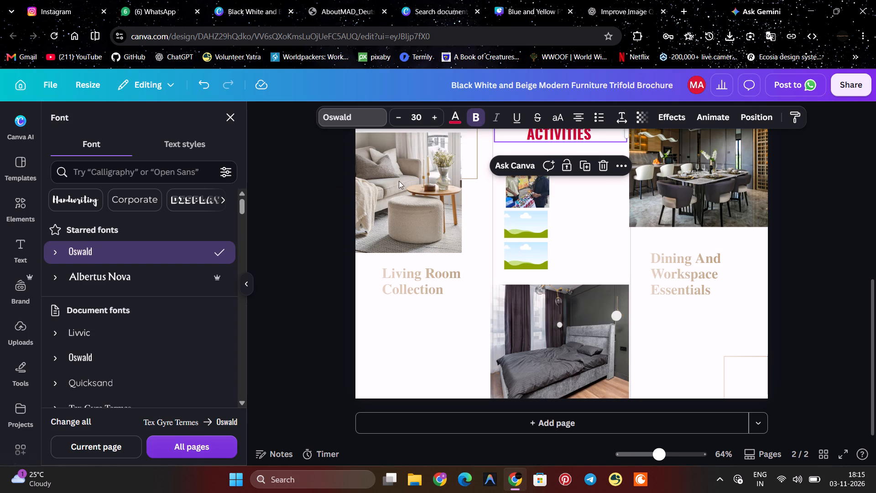
click(302, 200)
Recolour the MAD description paragraph under the ACTIVITIES heading to MAD Red.
click(567, 149)
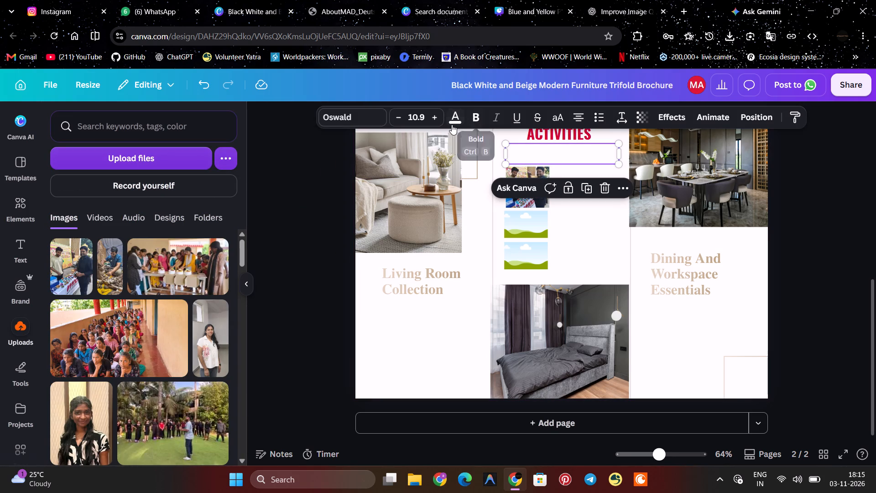
click(452, 125)
click(117, 207)
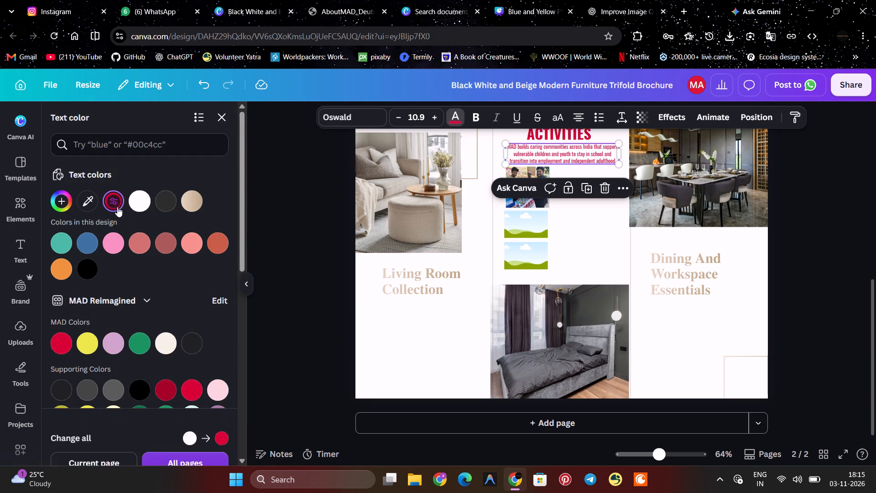
click(283, 190)
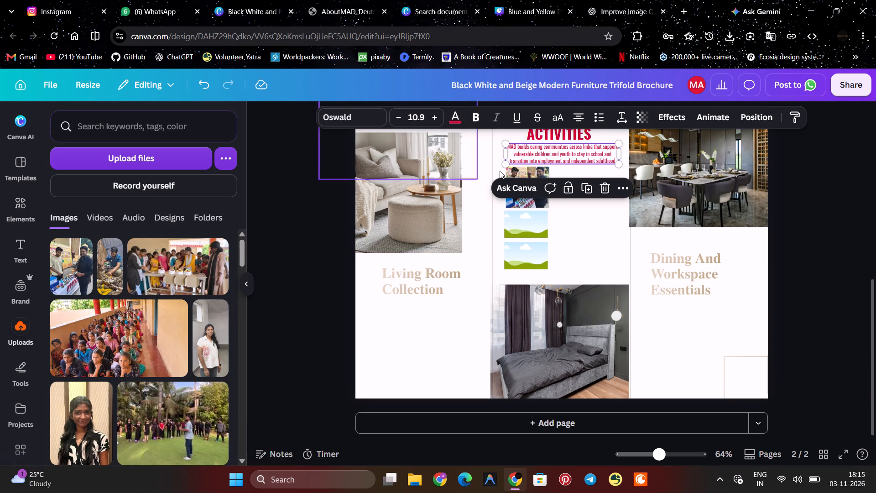
Restyle the HAND PAINTED DIYAS SELLING caption beside the first small photo in black Oswald.
click(574, 226)
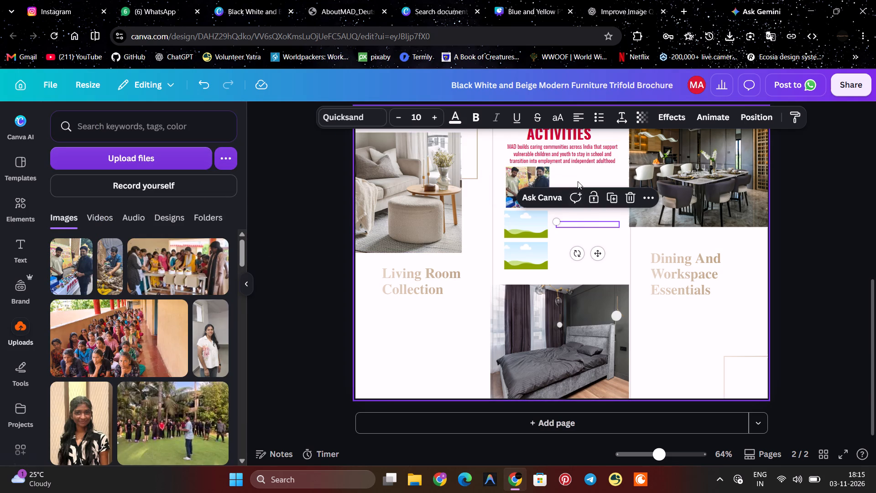
click(578, 181)
click(577, 192)
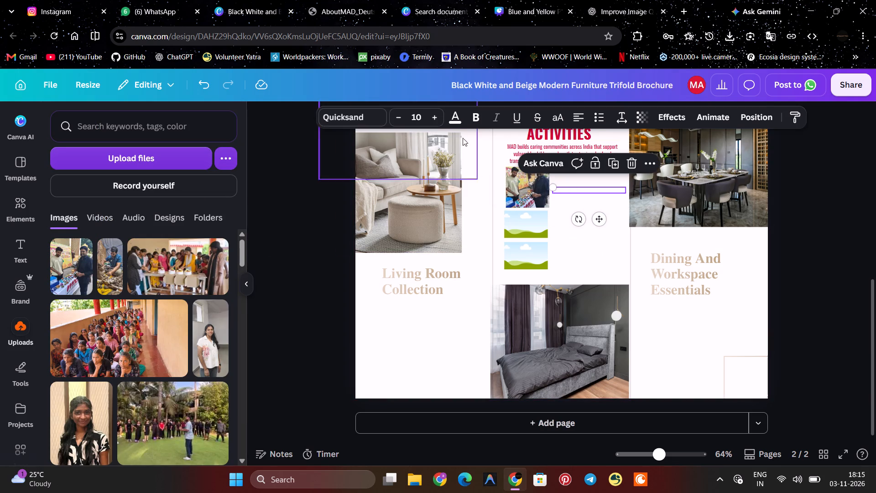
Restyle the HAND PAINTED DIYAS SELLING caption beside the first small photo in dark, bold Oswald.
click(454, 122)
click(162, 207)
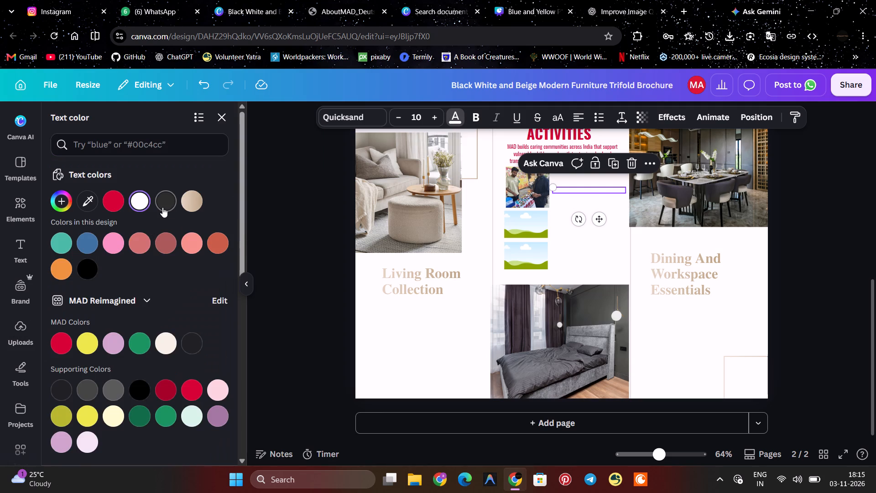
click(476, 115)
click(366, 123)
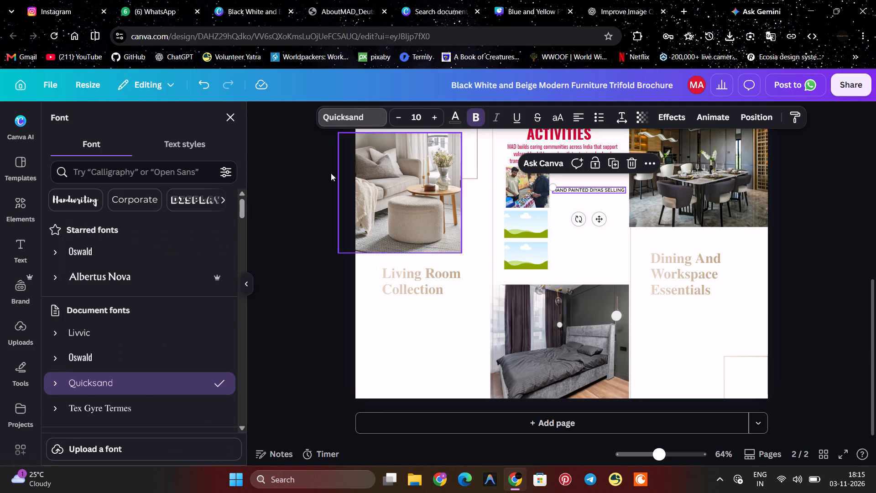
click(102, 256)
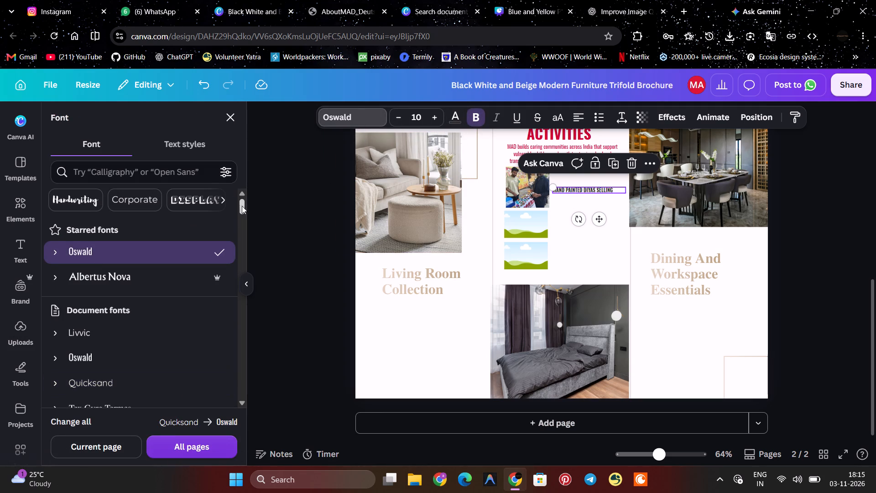
click(251, 189)
click(268, 201)
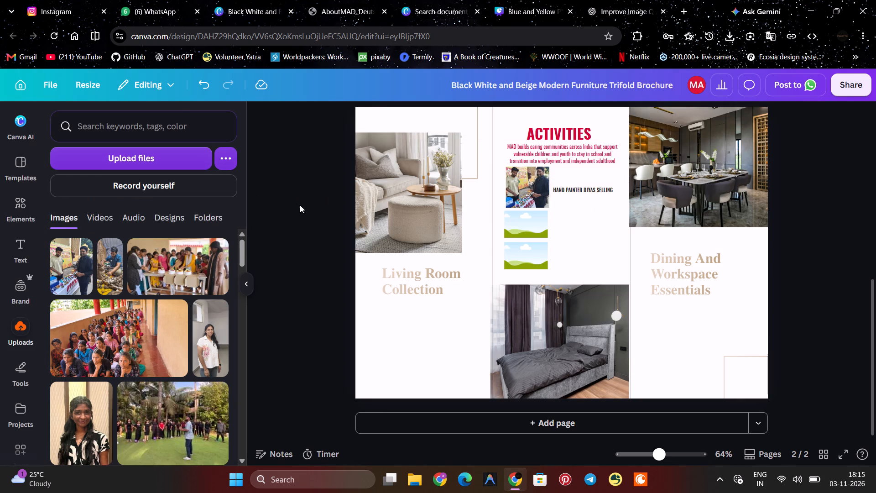
Nudge the ACTIVITIES heading slightly left and up within the middle panel.
click(559, 135)
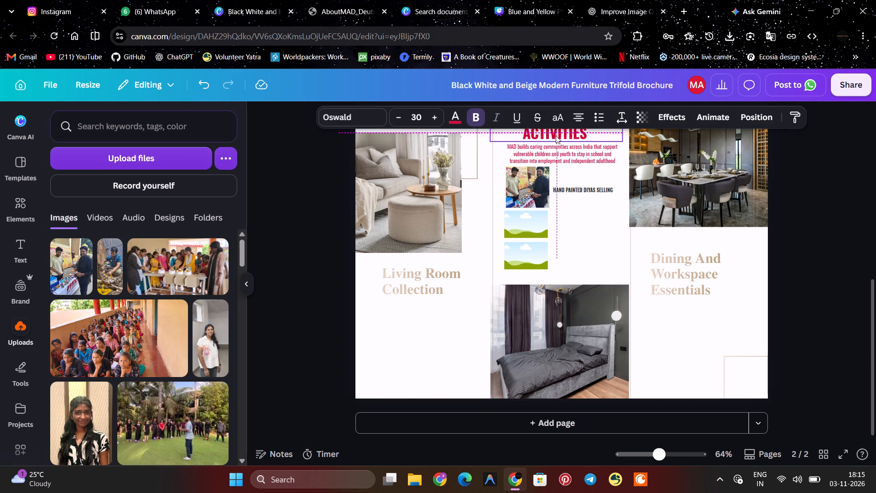
click(326, 232)
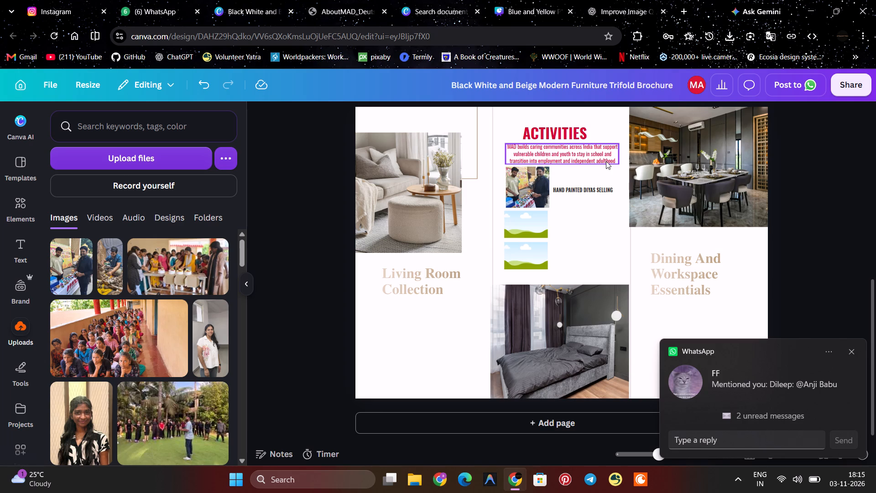
drag(563, 134, 562, 128)
click(562, 128)
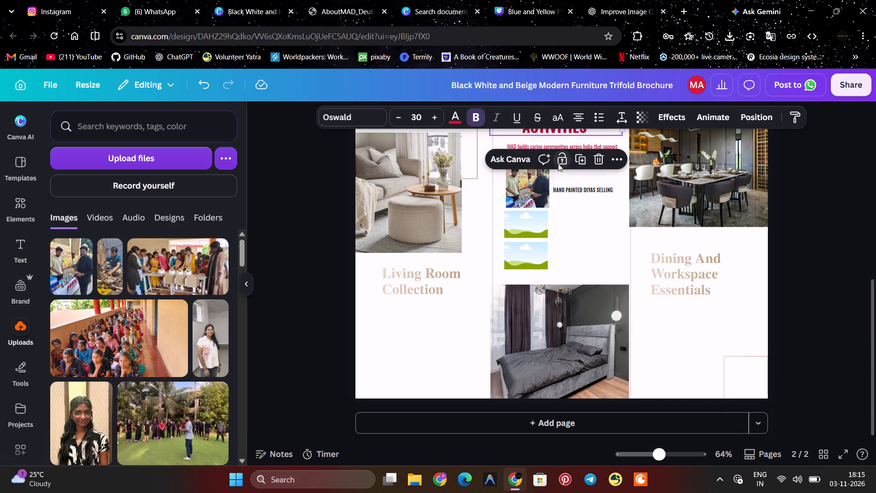
click(570, 177)
Move the red MAD description paragraph slightly up, closer to the ACTIVITIES heading and clear of the first small photo.
drag(564, 150, 563, 146)
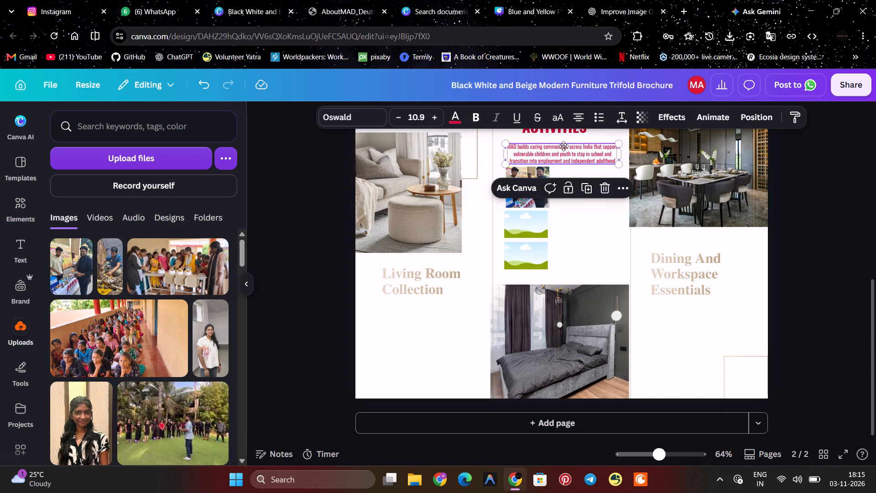
drag(563, 146, 563, 143)
double_click(563, 142)
Select the white caption text beside the second small image placeholder under ACTIVITIES.
click(579, 222)
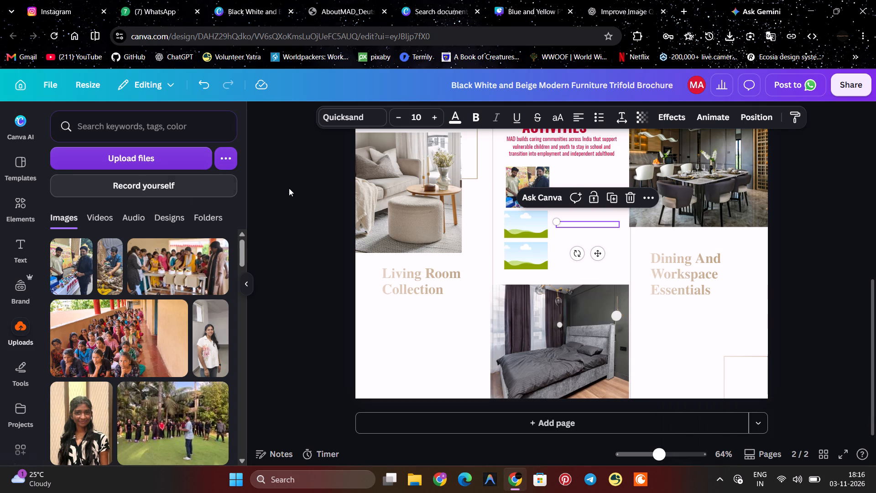
Reverse the order of the ACTIVITIES heading and the MAD description, placing the description at the top of the page's middle column.
scroll(438, 267, up, 3)
scroll(595, 320, down, 2)
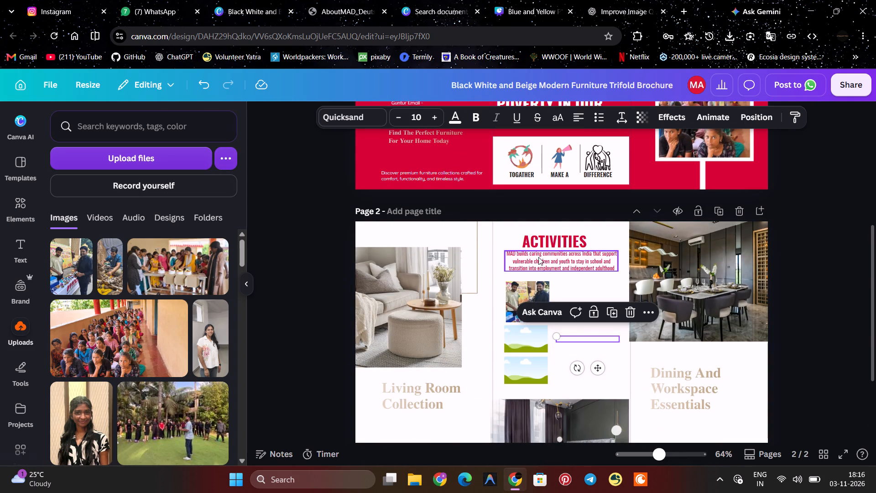
click(561, 262)
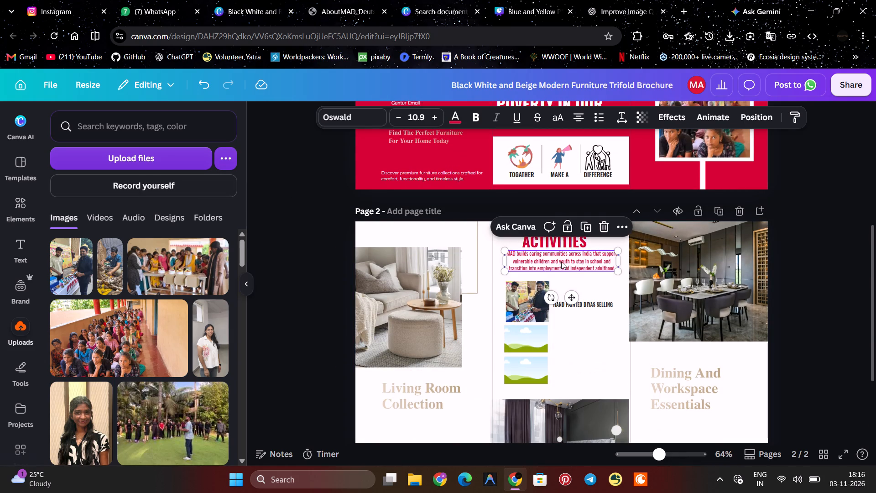
drag(557, 238, 563, 290)
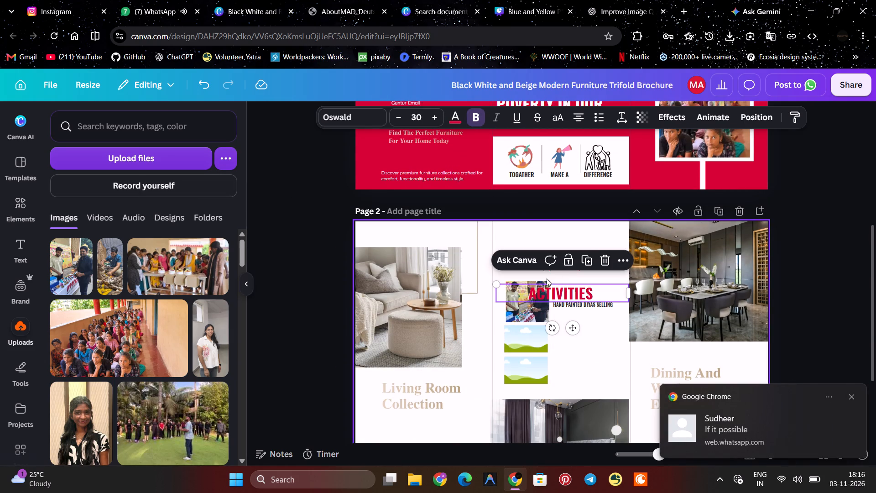
click(529, 199)
drag(544, 258, 543, 241)
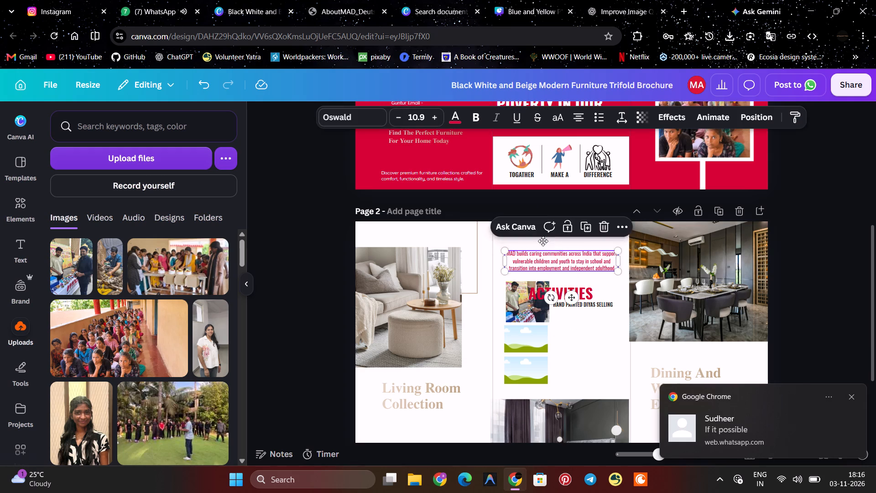
drag(543, 241, 542, 236)
Make the entire MAD description paragraph bold.
double_click(543, 240)
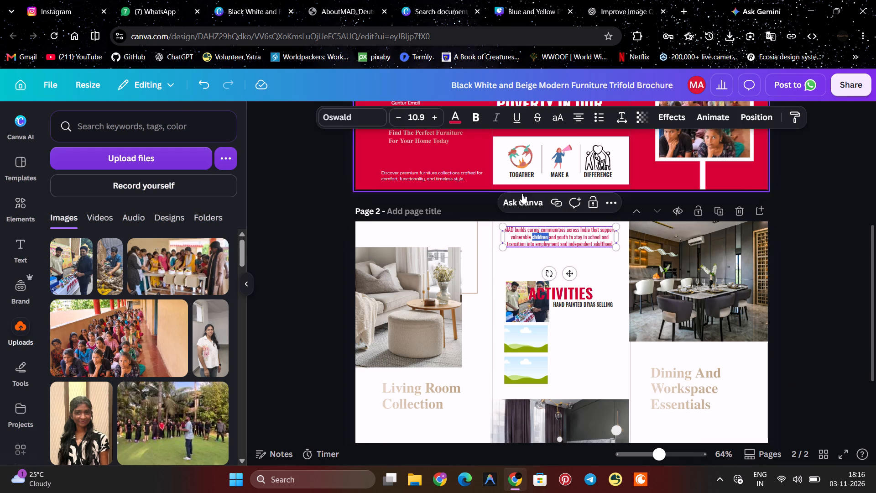
key(ctrl+a)
click(478, 120)
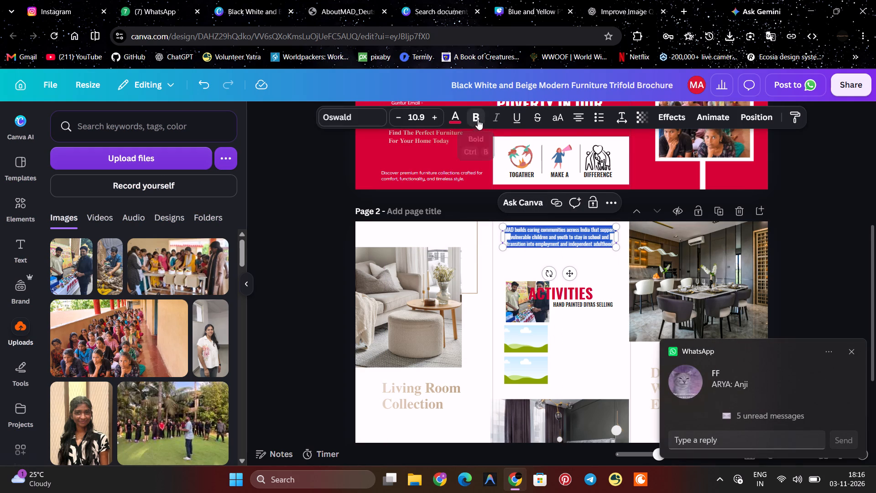
click(312, 242)
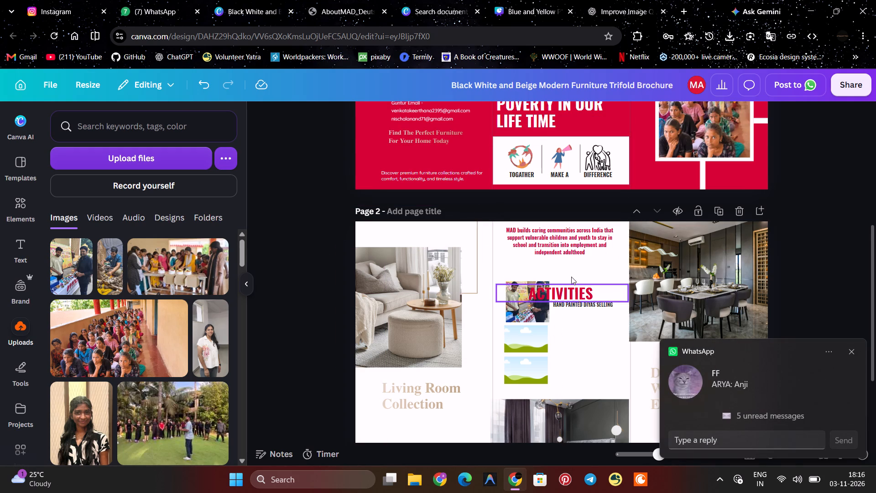
Nudge the MAD description up slightly and place the ACTIVITIES heading directly beneath it, above the first small photo.
click(560, 243)
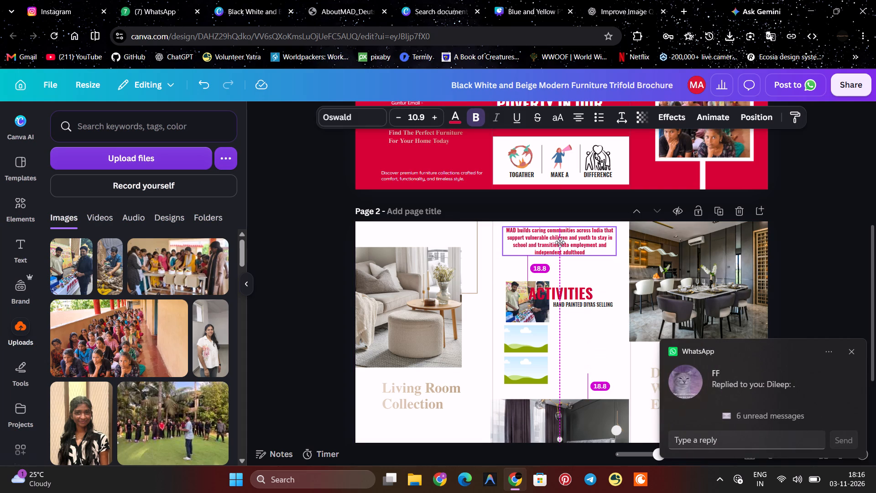
drag(562, 294, 559, 264)
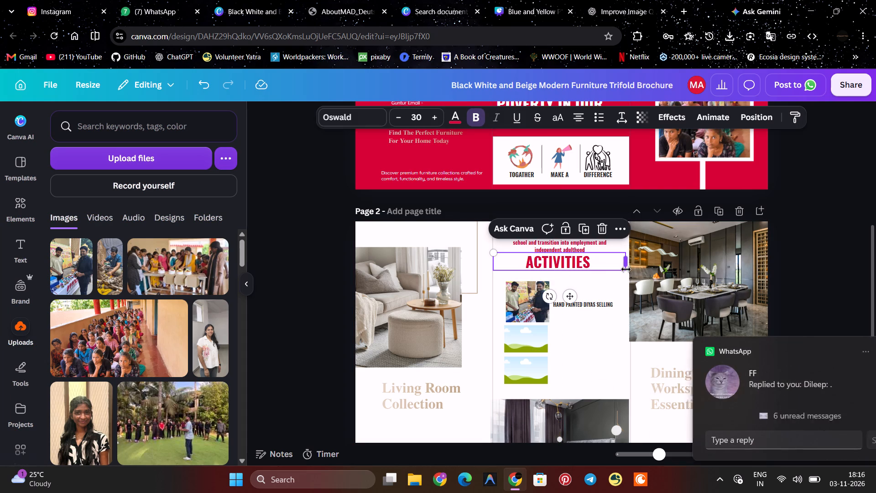
Shrink the ACTIVITIES heading to about size 24.2, align it with the photos' edge and narrow its box to about 45.5 wide.
drag(495, 252, 505, 257)
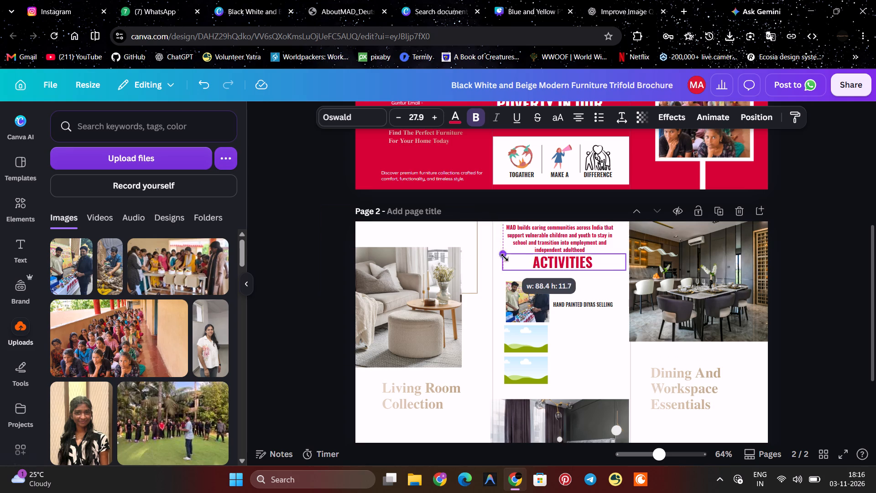
drag(505, 257, 521, 255)
drag(560, 262, 548, 261)
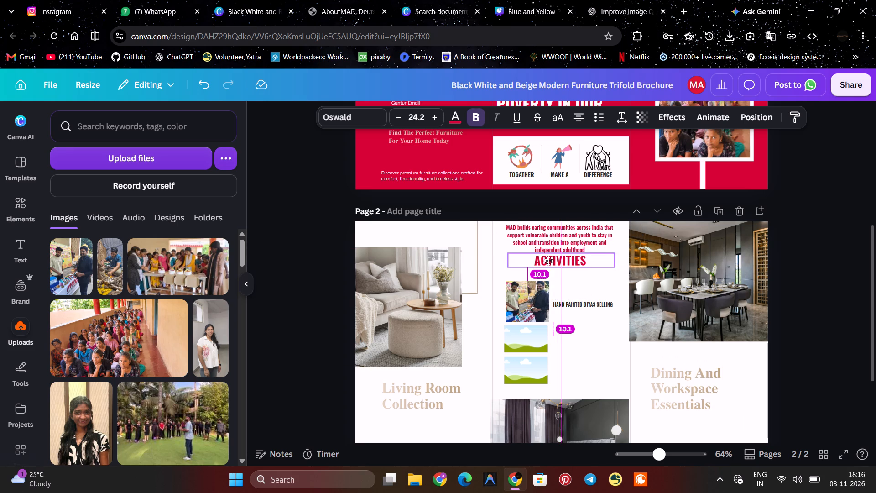
drag(548, 261, 547, 260)
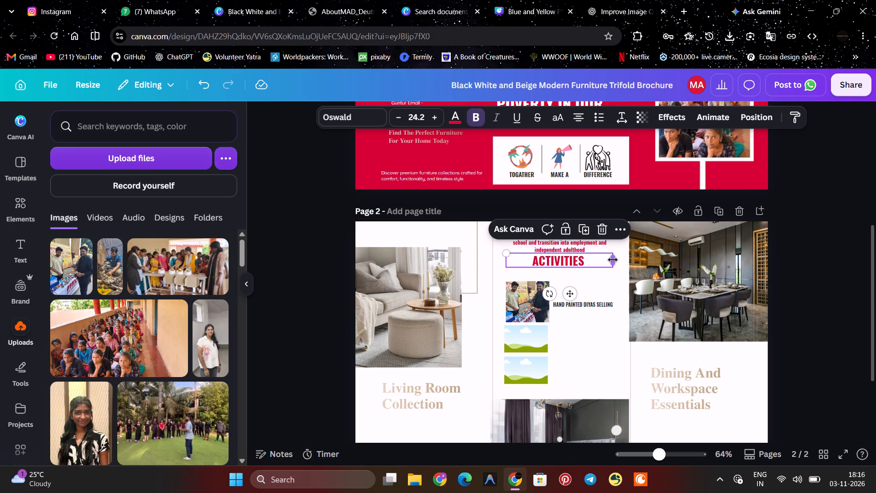
drag(613, 260, 558, 263)
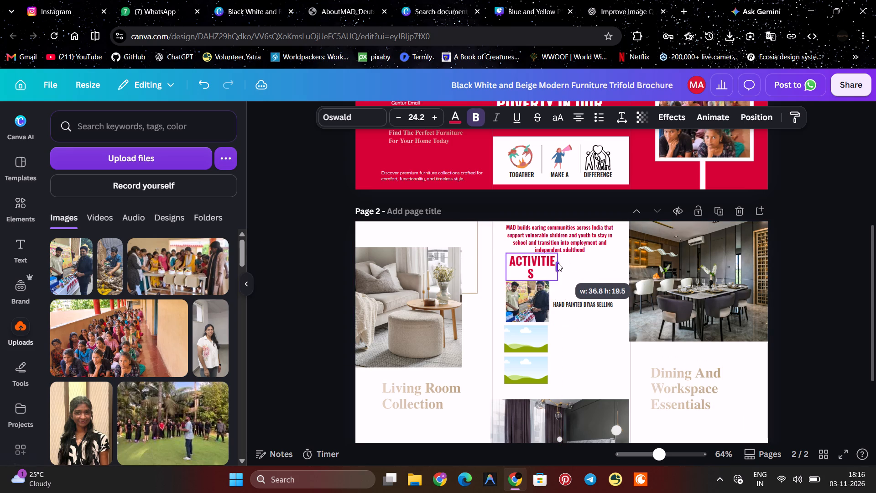
drag(558, 263, 571, 262)
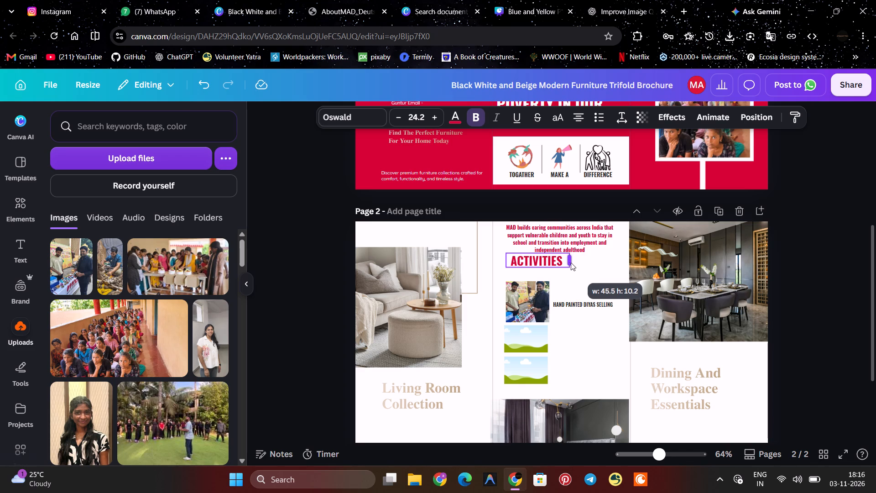
Replace the ACTIVITIES heading text in page 2's middle column with FUNDRAISING FOR KIDS.
drag(571, 262, 575, 262)
double_click(566, 260)
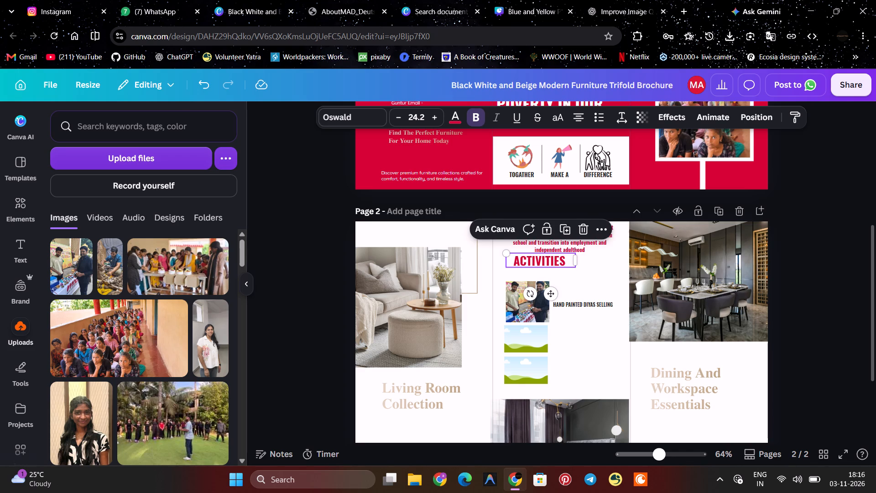
key(space)
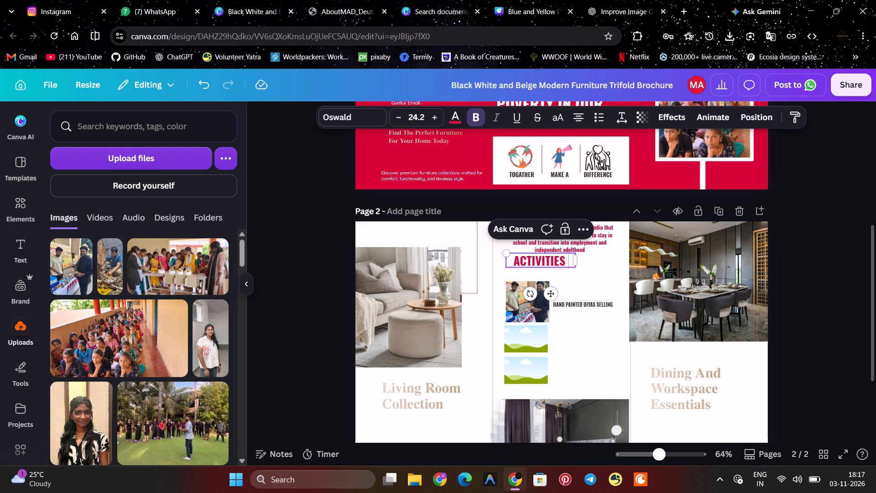
key(BackSpace)
key(BackSpace)
key(BackSpace)
key(BackSpace)
key(BackSpace)
key(BackSpace)
key(BackSpace)
key(BackSpace)
key(BackSpace)
key(BackSpace)
key(BackSpace)
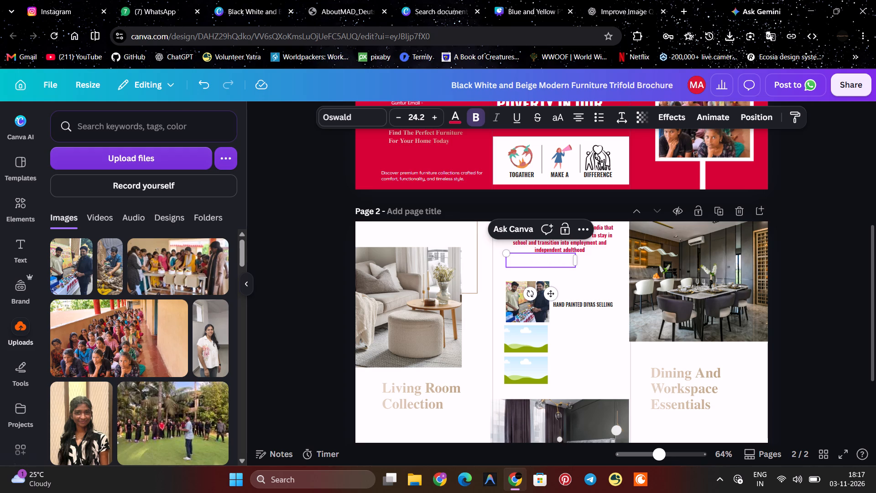
text(FUND)
key(r)
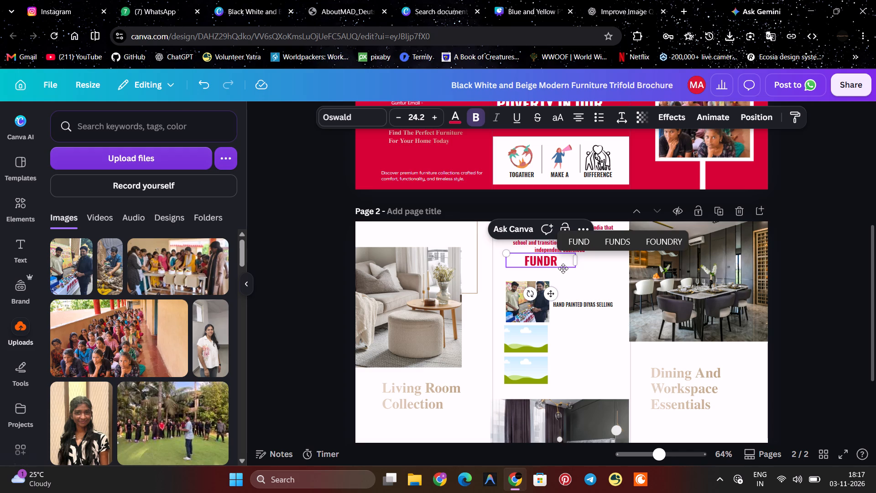
text(ISI)
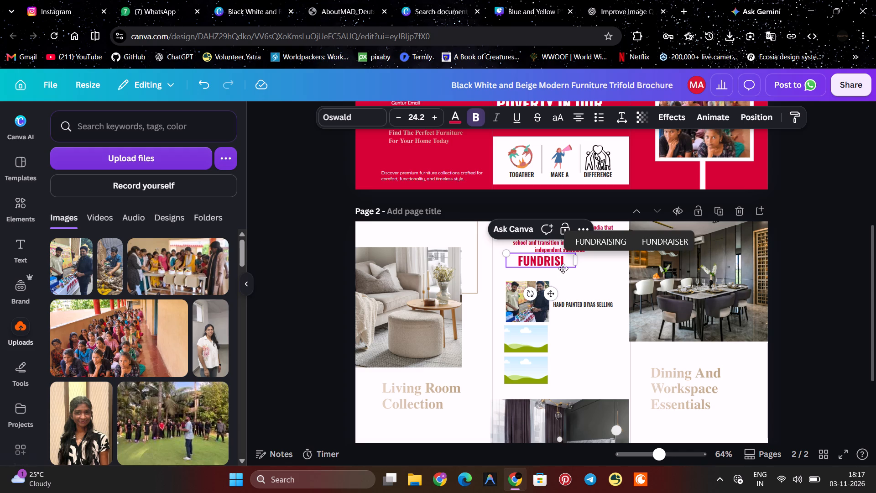
click(596, 241)
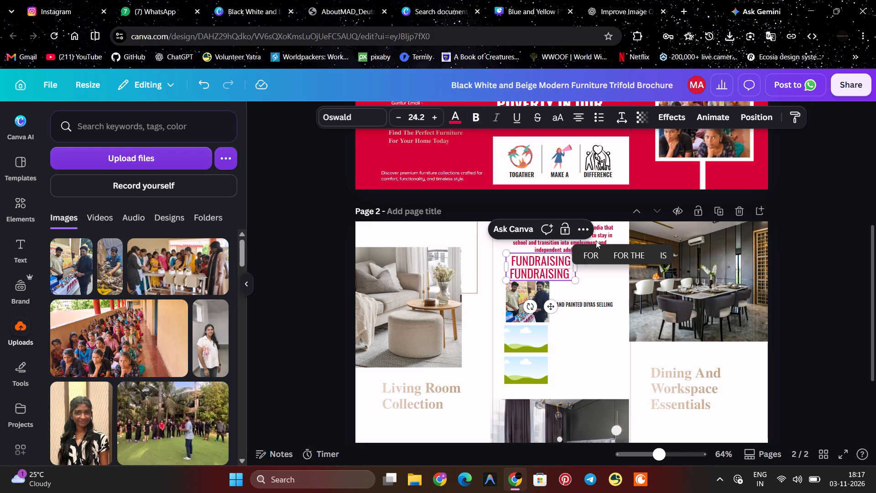
key(BackSpace)
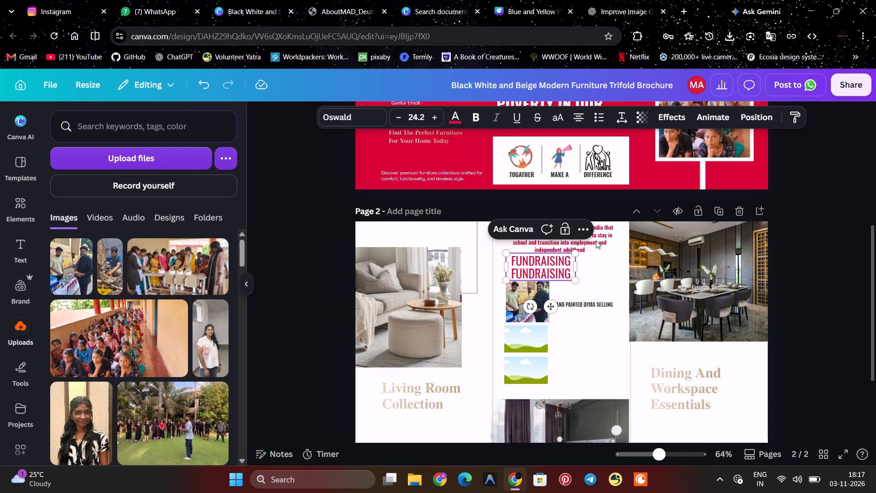
key(BackSpace)
key(BackSpace)
key(BackSpace)
key(BackSpace)
key(BackSpace)
key(BackSpace)
key(BackSpace)
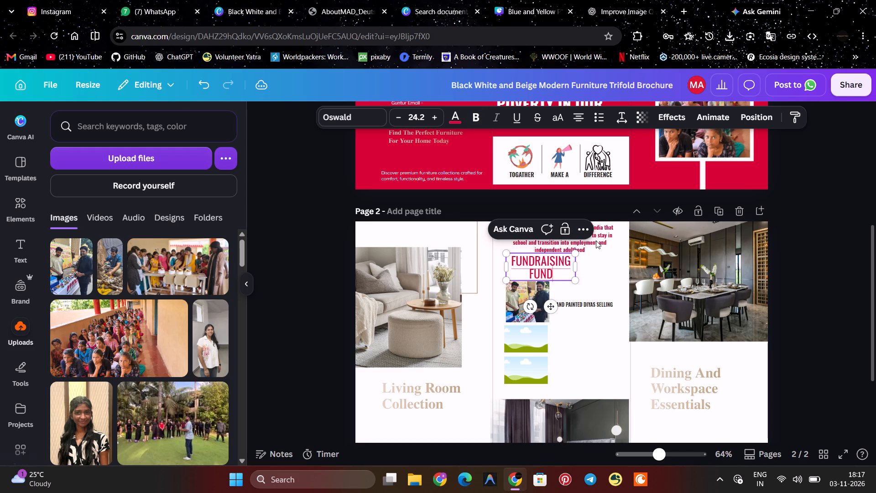
key(BackSpace)
key(BackSpace)
key(BackSpace)
key(BackSpace)
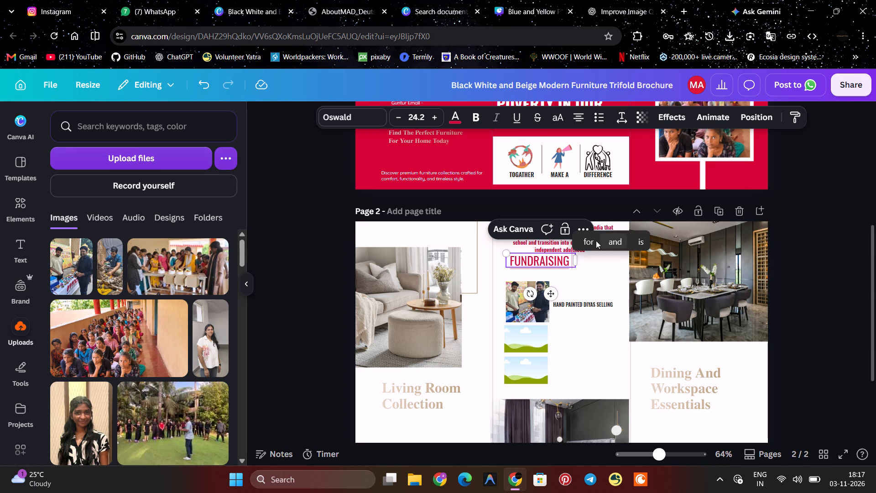
text(FOR KIDS)
key(space)
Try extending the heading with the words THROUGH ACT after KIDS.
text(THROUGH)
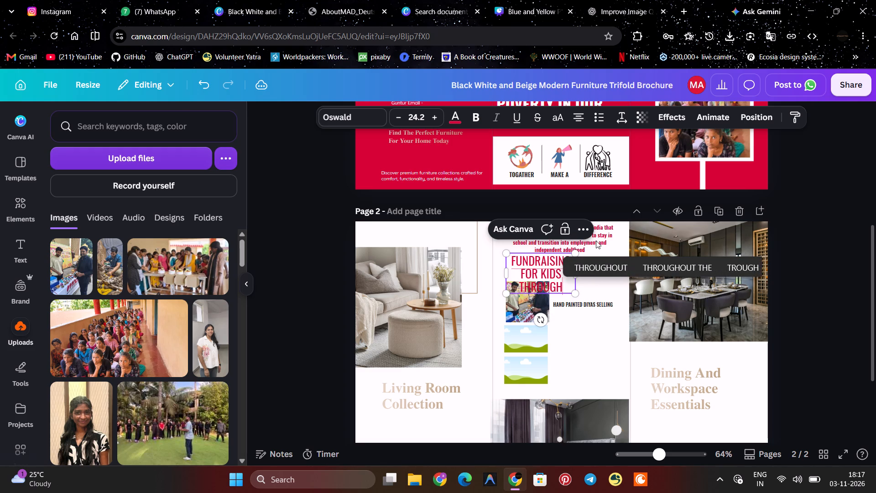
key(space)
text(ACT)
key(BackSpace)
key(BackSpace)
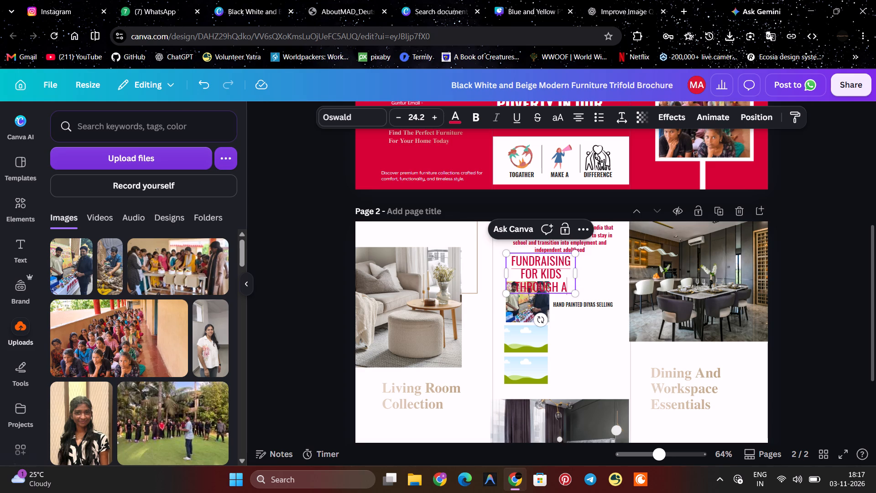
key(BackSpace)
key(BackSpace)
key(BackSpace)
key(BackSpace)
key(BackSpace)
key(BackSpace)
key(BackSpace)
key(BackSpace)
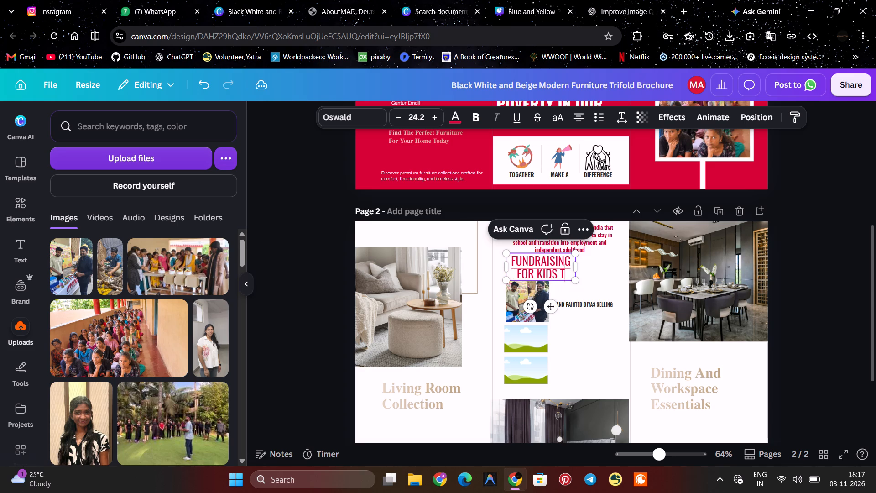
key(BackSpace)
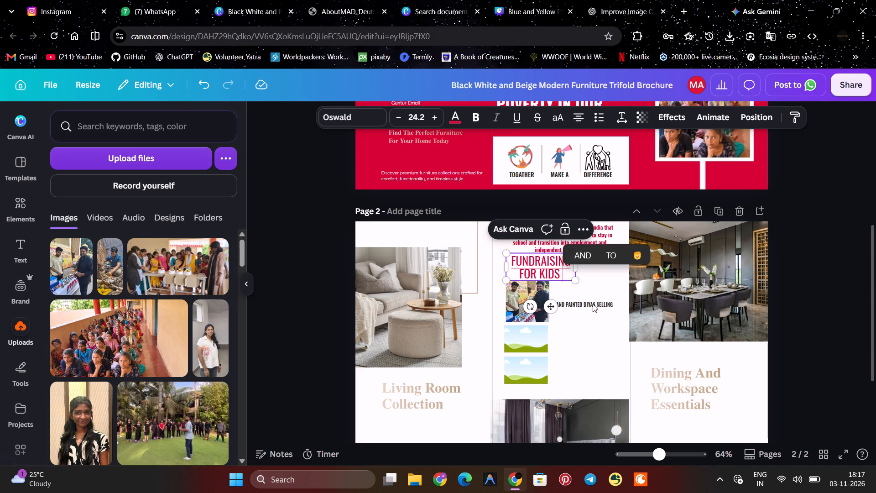
Widen the FUNDRAISING FOR KIDS text box until the heading fits on one line.
click(598, 276)
click(560, 263)
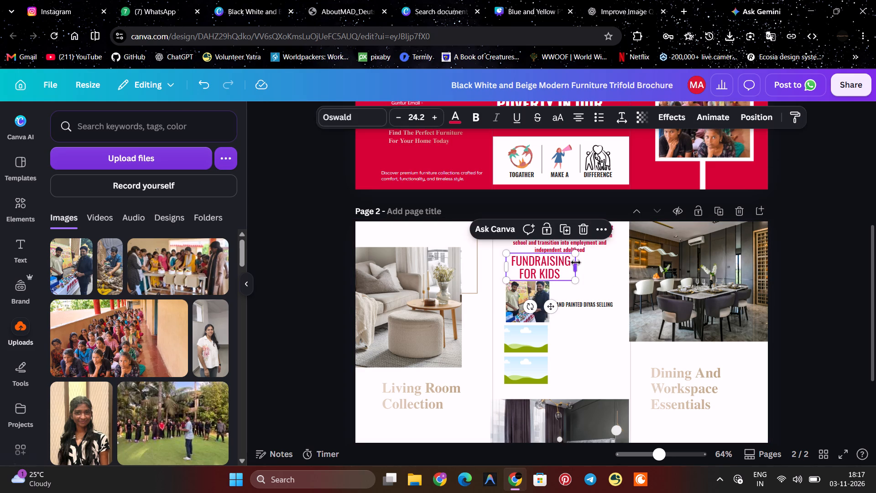
drag(578, 265, 589, 265)
drag(589, 265, 595, 264)
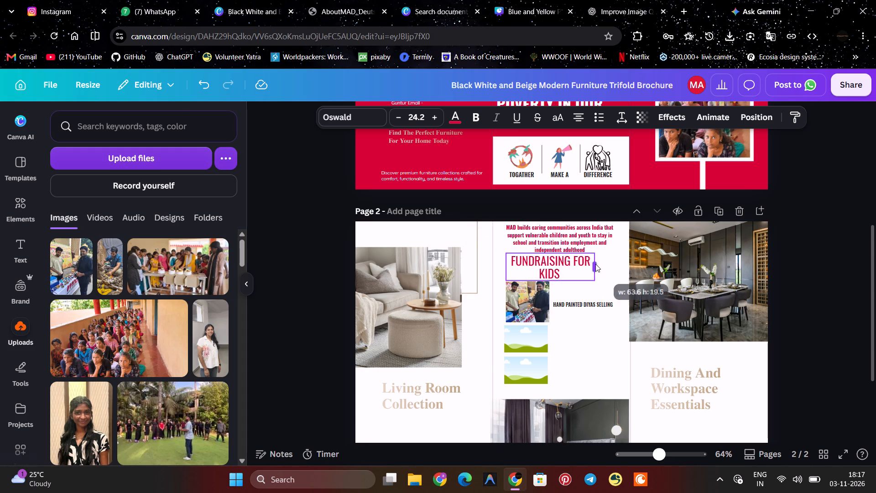
drag(595, 264, 612, 263)
Make every word of the FUNDRAISING FOR KIDS heading bold.
double_click(558, 259)
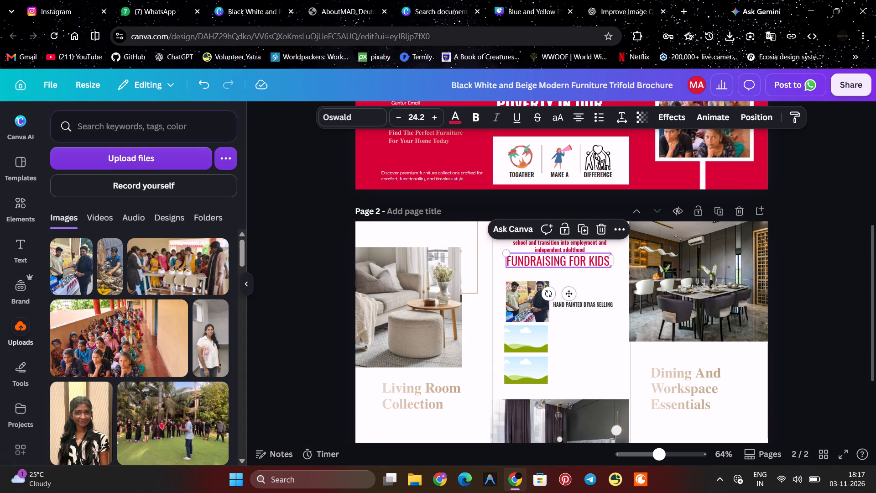
click(476, 114)
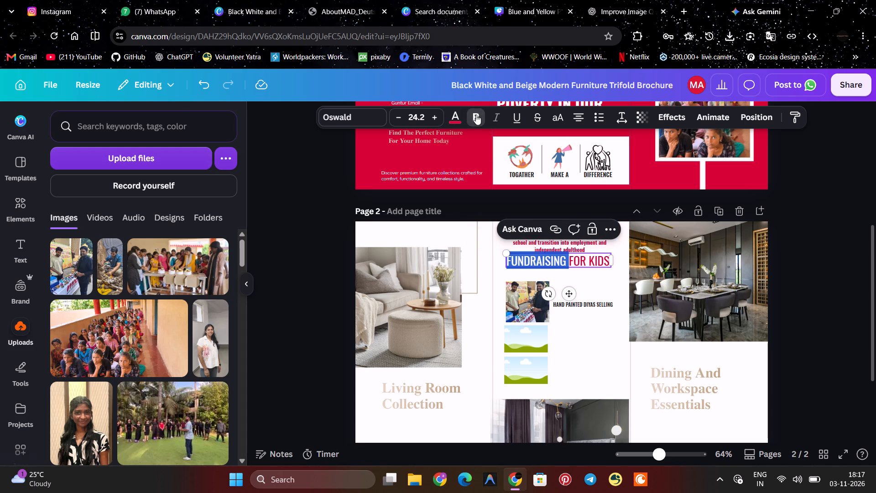
double_click(599, 262)
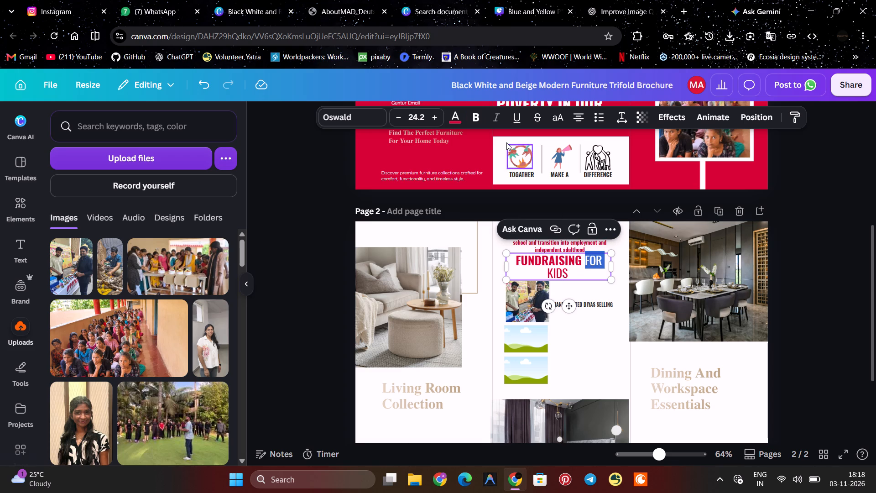
click(474, 119)
double_click(558, 276)
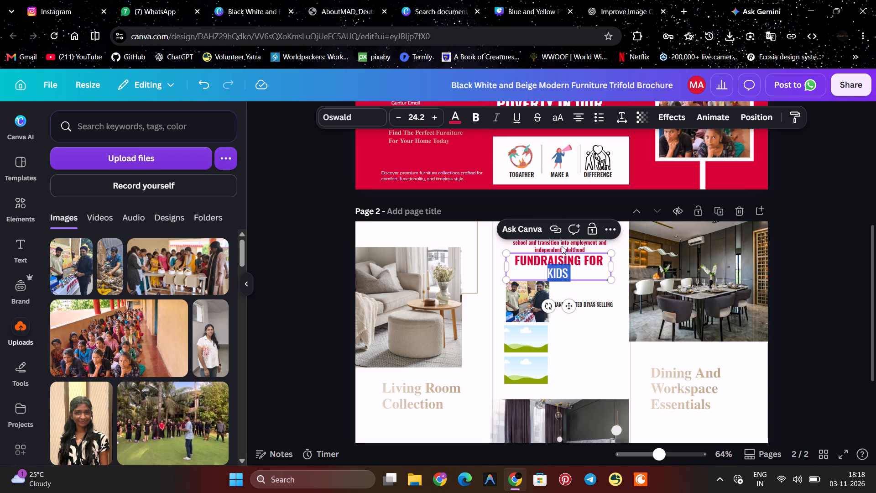
click(480, 120)
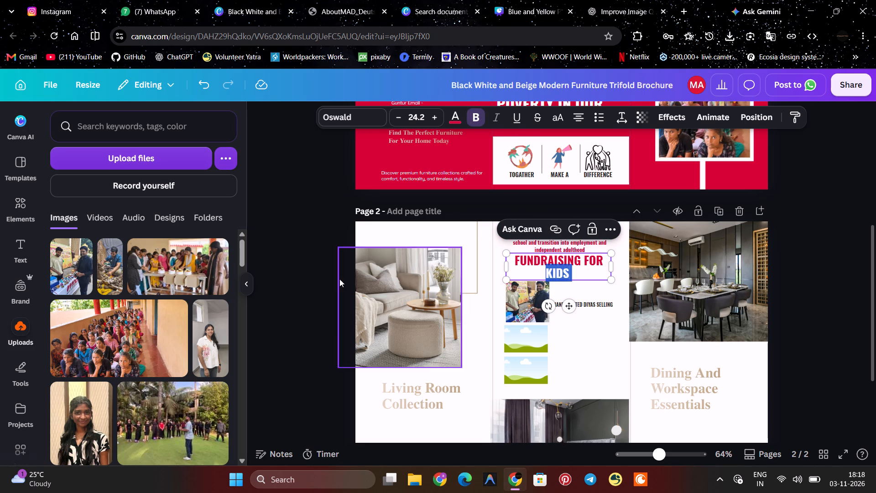
click(314, 266)
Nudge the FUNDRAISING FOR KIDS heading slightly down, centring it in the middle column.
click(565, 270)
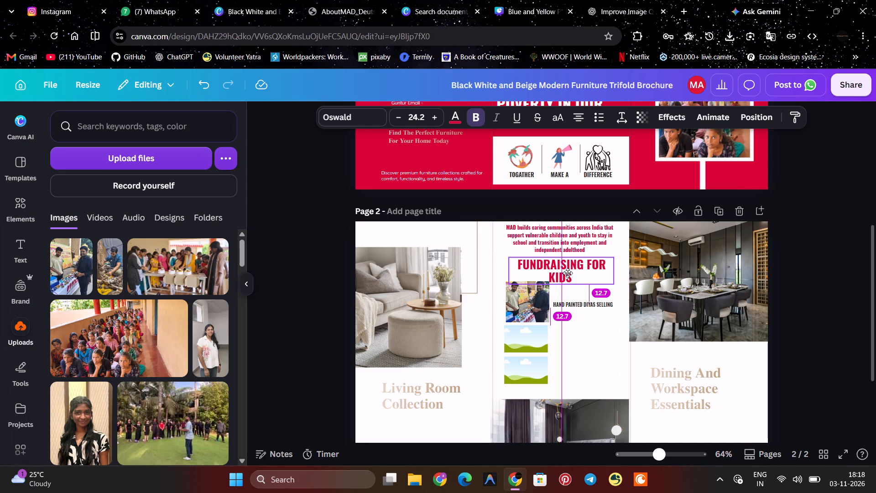
Round the corners of the small diya-selling photo with a corner rounding of 20.
click(523, 299)
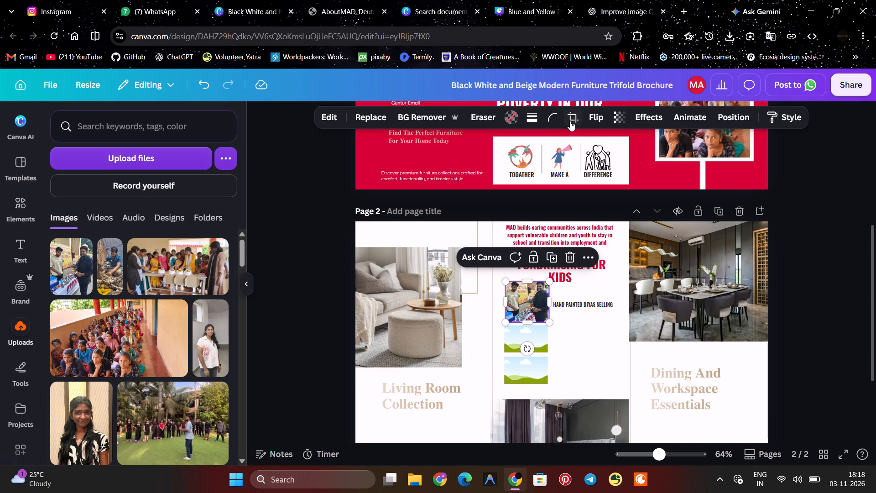
click(547, 121)
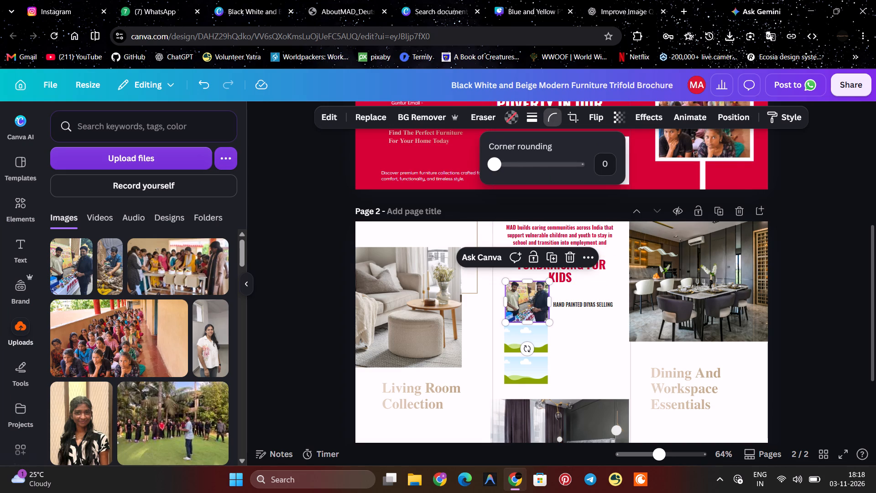
drag(499, 163, 735, 159)
drag(582, 166, 514, 173)
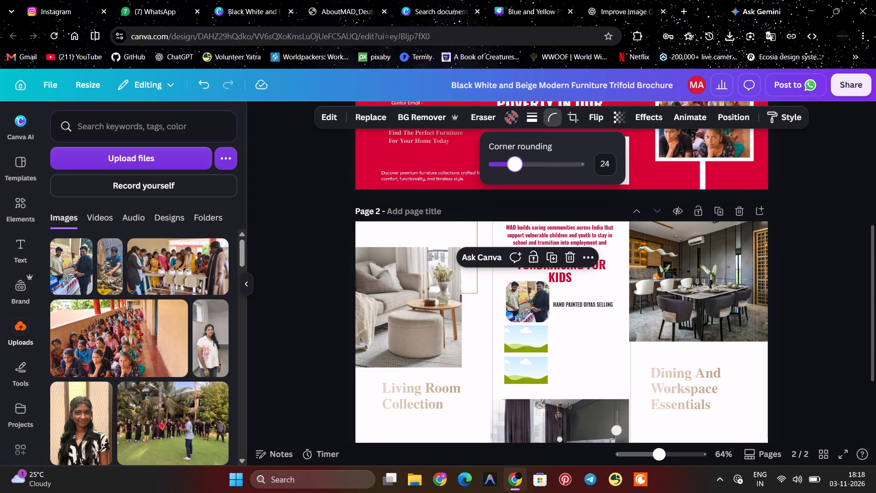
drag(514, 173, 511, 173)
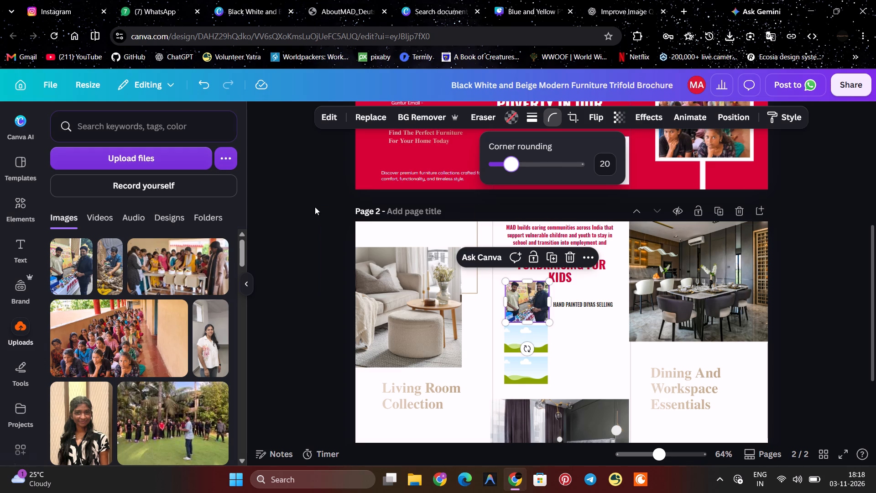
click(315, 207)
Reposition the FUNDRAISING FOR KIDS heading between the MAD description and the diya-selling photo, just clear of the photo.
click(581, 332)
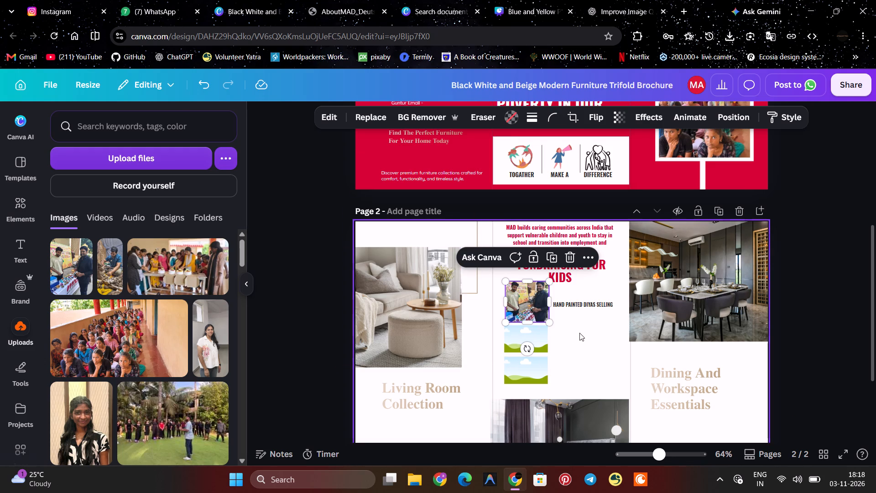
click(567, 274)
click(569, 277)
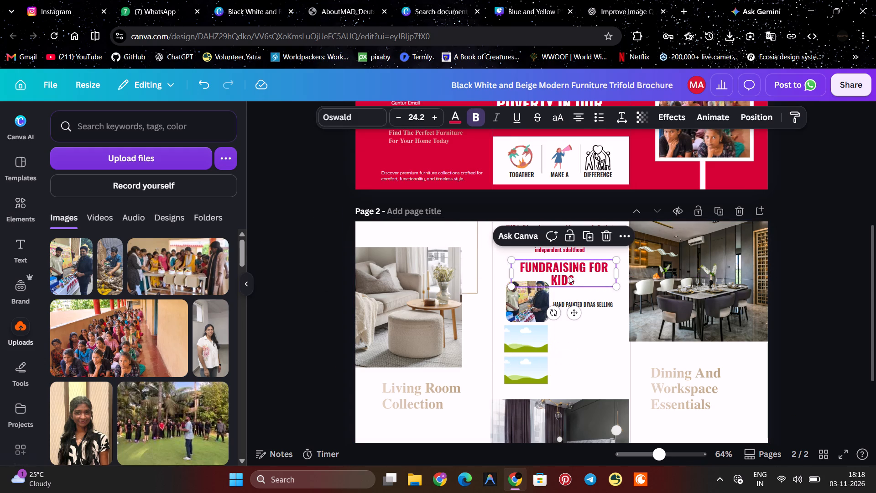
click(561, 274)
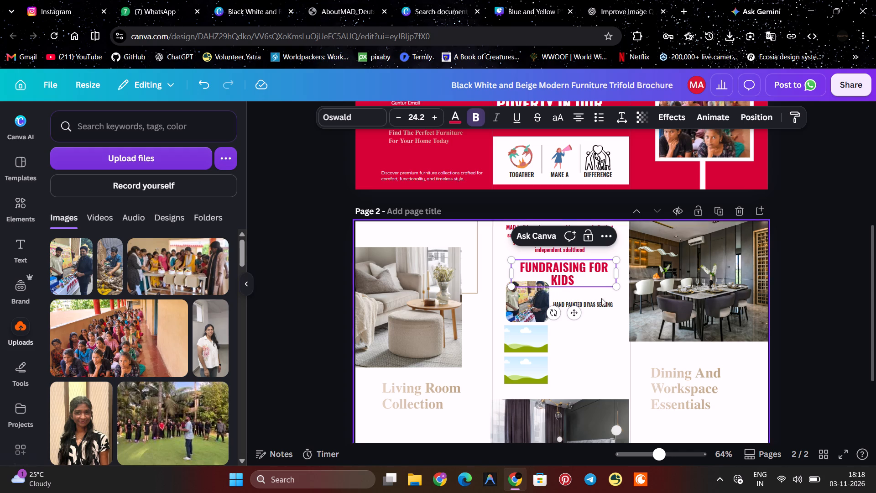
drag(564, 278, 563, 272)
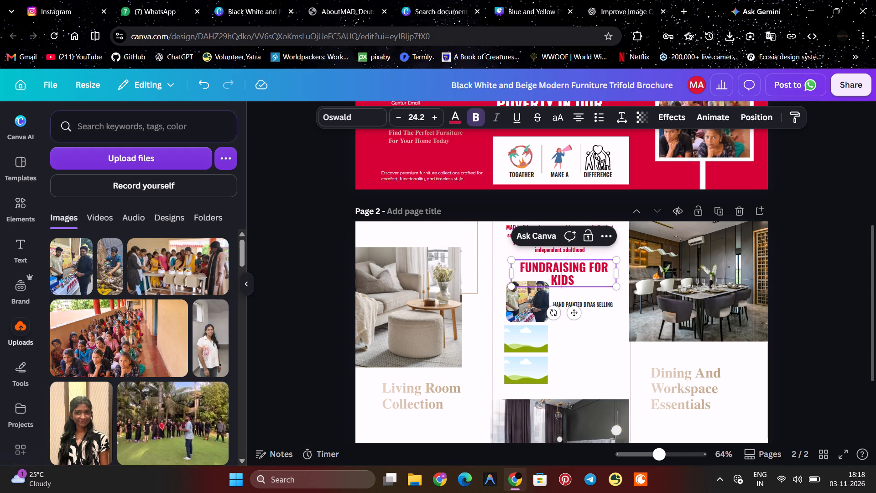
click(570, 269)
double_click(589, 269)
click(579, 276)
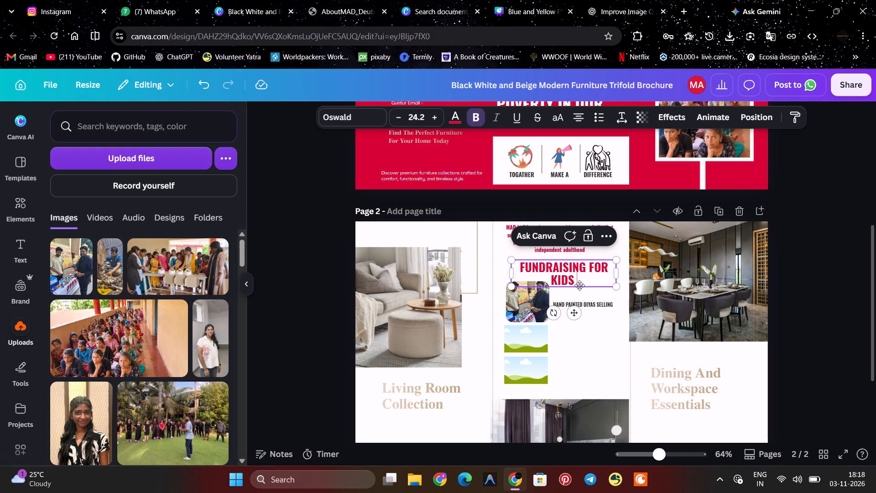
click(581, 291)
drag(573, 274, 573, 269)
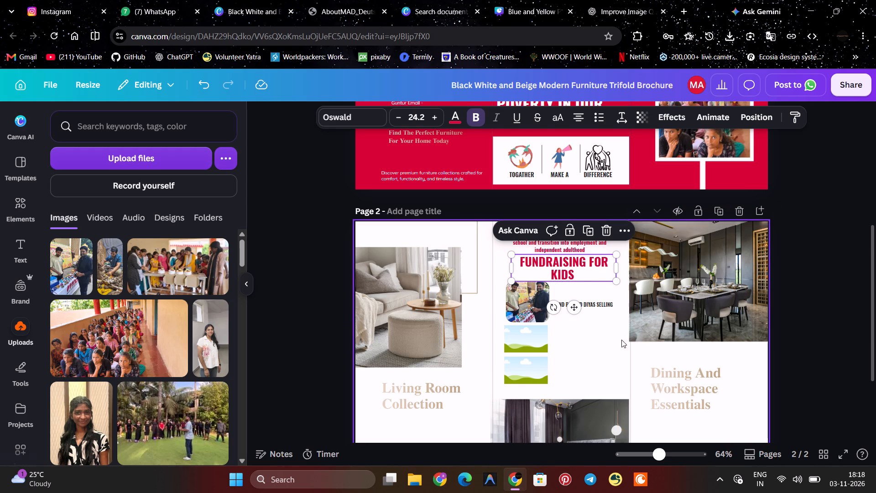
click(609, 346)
Move the MAD description out of the middle column onto the Dining And Workspace Essentials heading in the third column.
drag(566, 230, 574, 237)
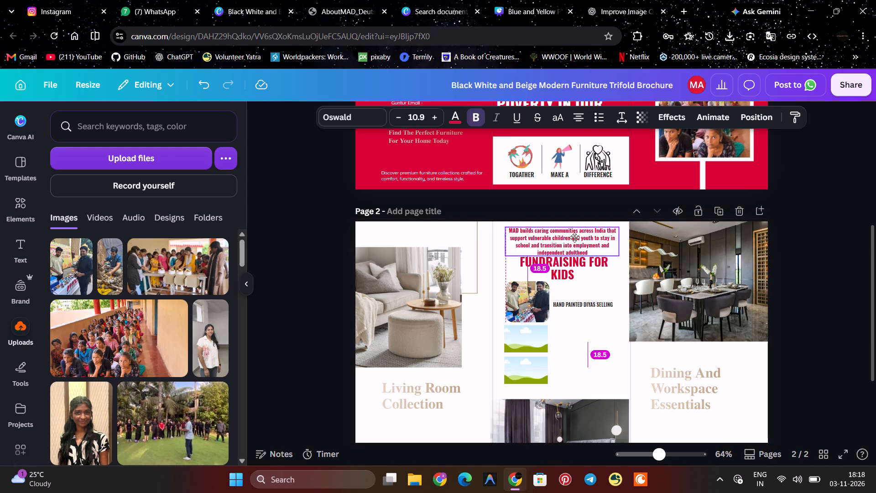
drag(574, 237, 700, 373)
Move the FUNDRAISING FOR KIDS heading up into the freed space, centred in the column about 10.1 above the diya-selling photo.
drag(560, 264, 557, 242)
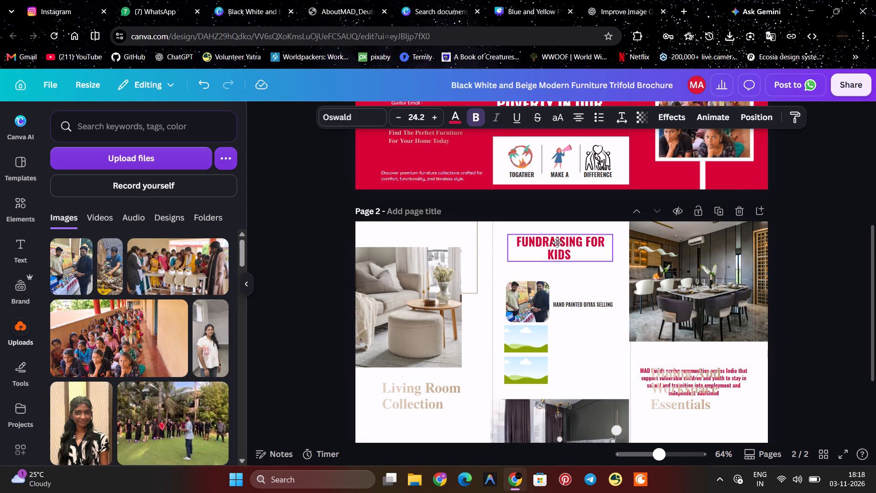
drag(557, 242, 557, 233)
click(526, 263)
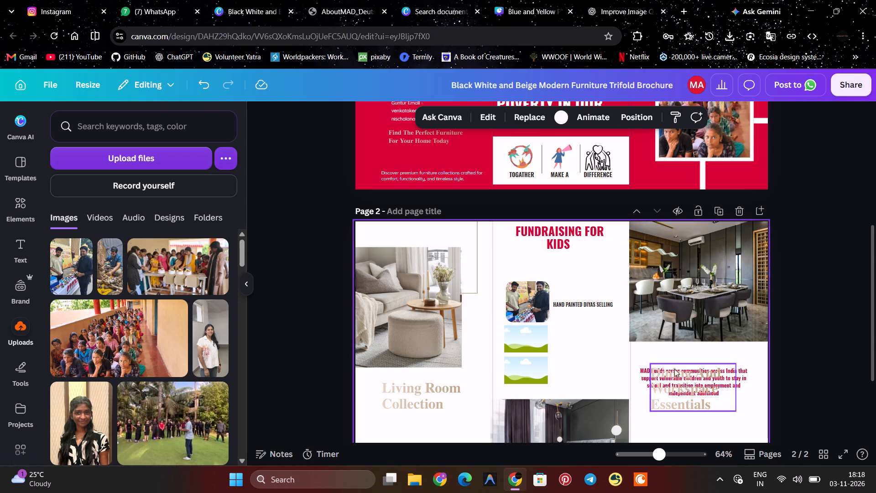
drag(558, 238, 555, 251)
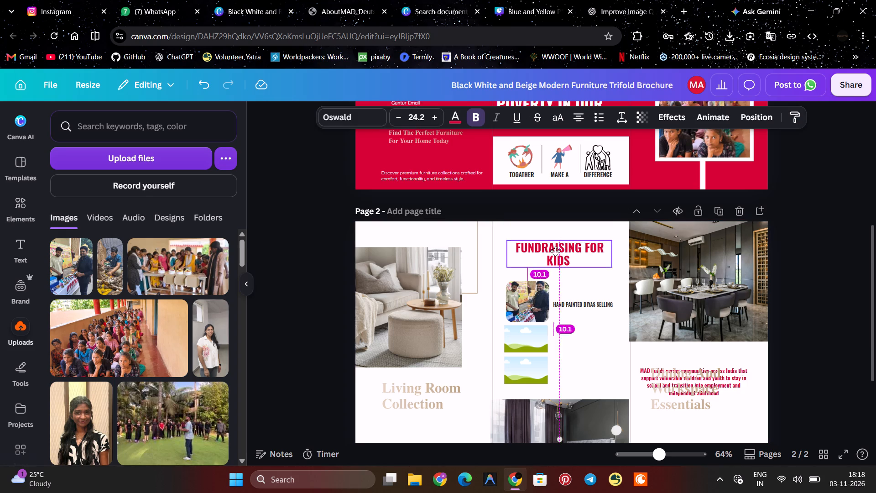
Move the FUNDRAISING FOR KIDS heading further up, close to the top edge of page 2's middle column.
drag(555, 251, 555, 247)
drag(555, 246, 557, 237)
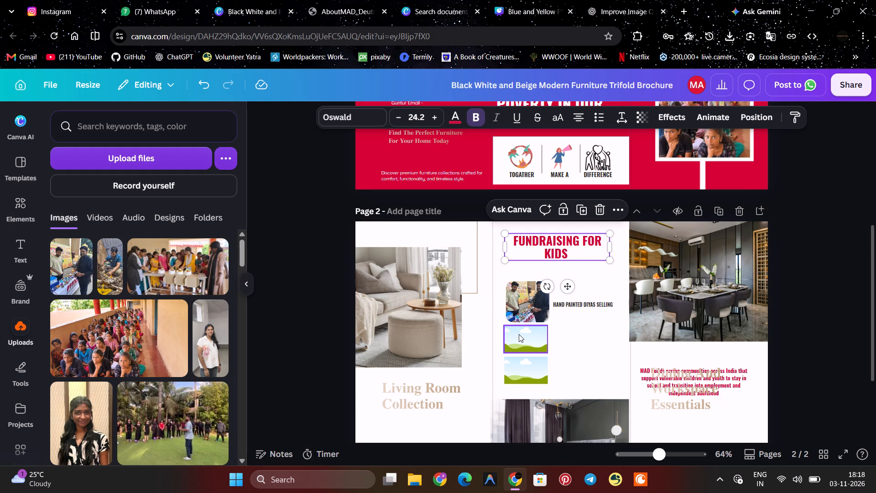
Extend the fundraising heading with BY MAD VOULNTEERS so it reads FUNDRAISING FOR KIDS BY MAD VOULNTEERS.
click(579, 255)
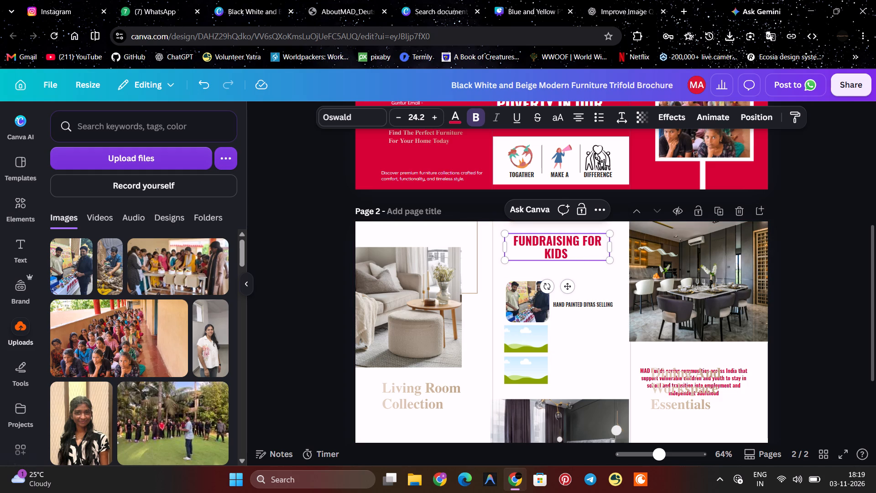
text(BY)
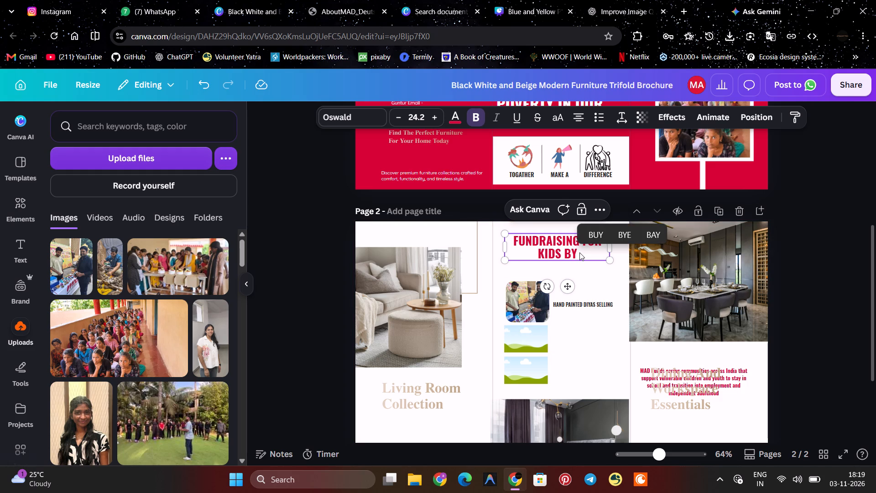
key(space)
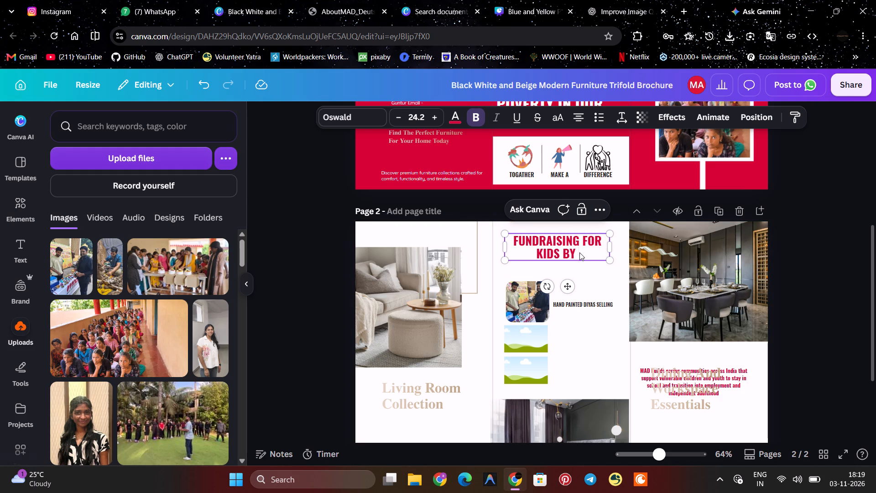
text(MAD)
key(space)
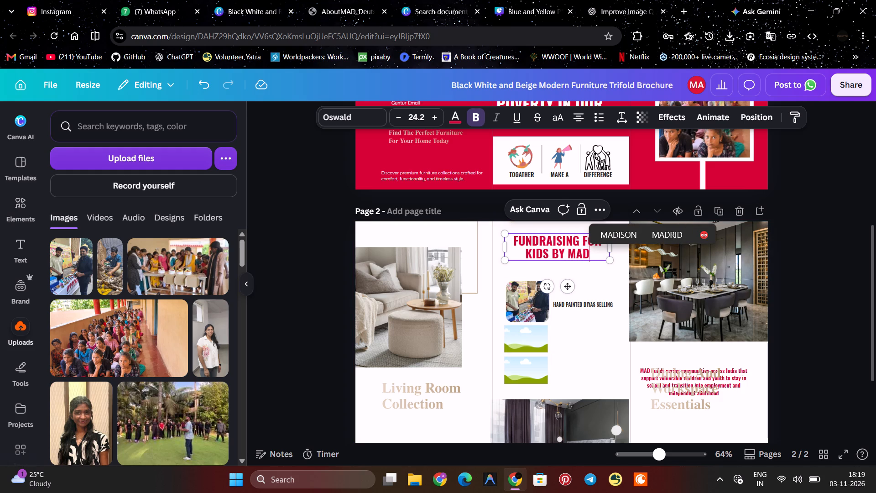
text(VO)
text(ULNTEER)
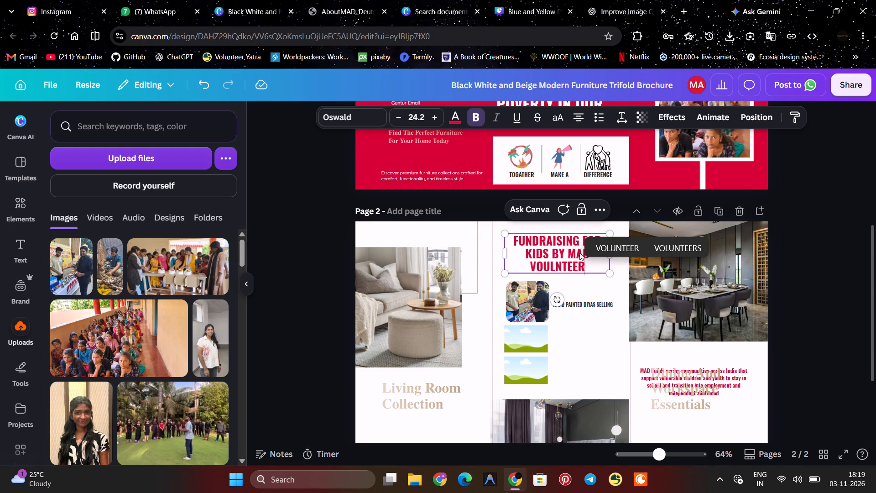
key(s)
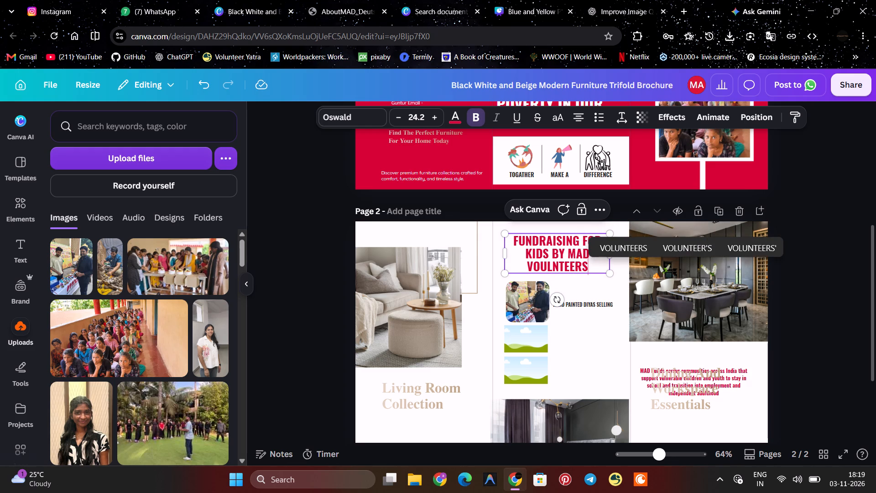
click(314, 208)
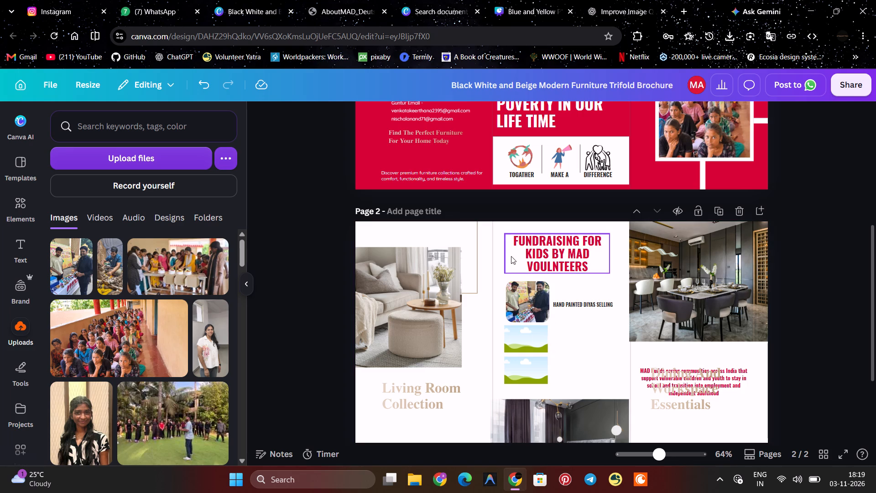
Add a solid border with a stroke weight of 5 to the small diya-selling photo.
click(519, 293)
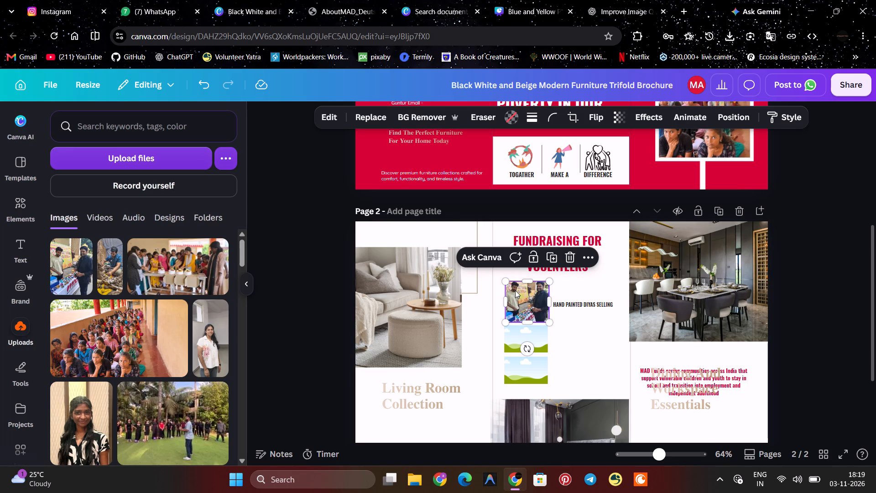
click(552, 116)
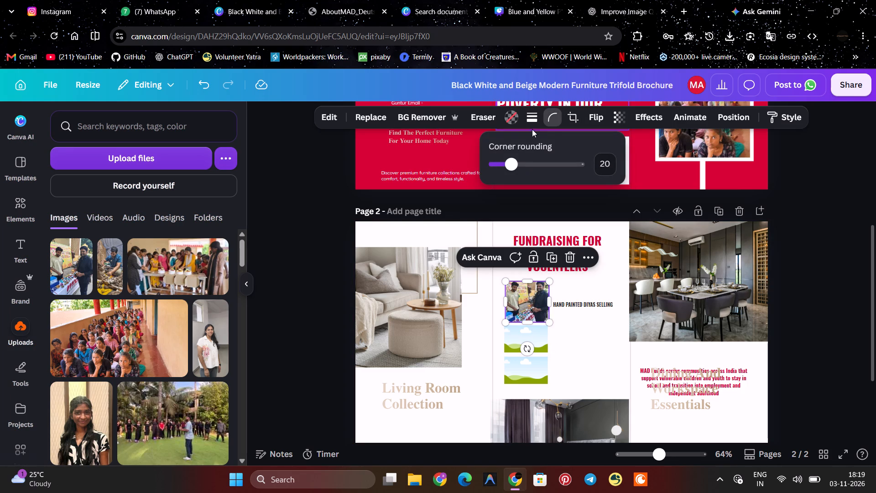
click(535, 120)
click(501, 155)
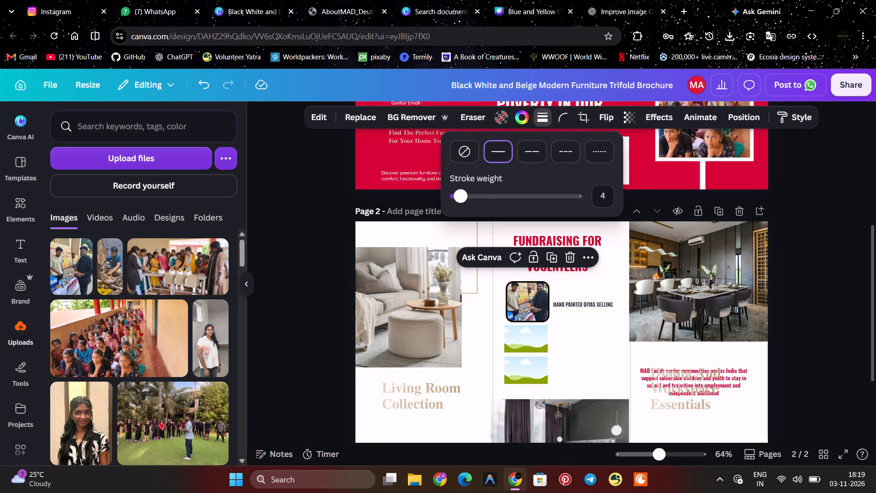
drag(464, 199, 495, 201)
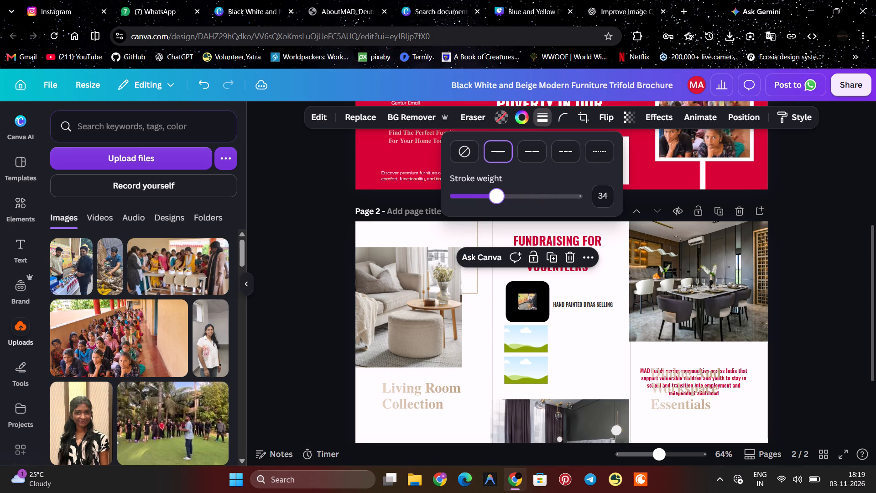
drag(495, 201, 460, 210)
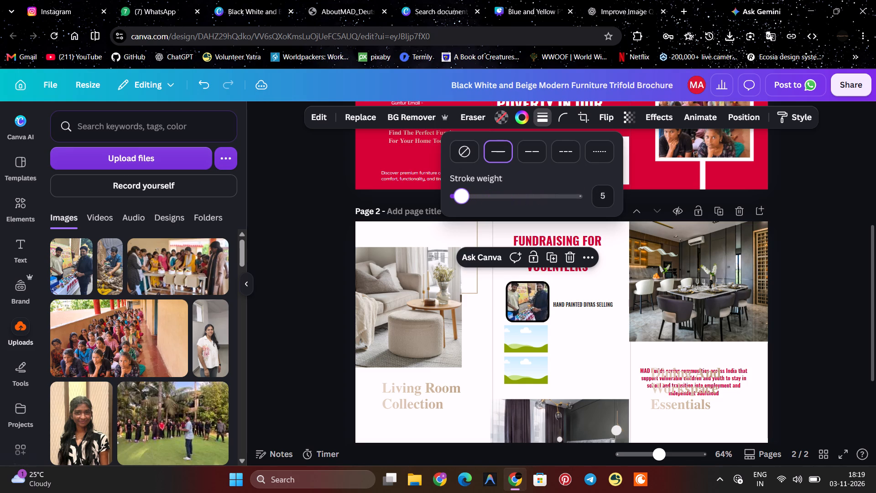
drag(460, 210, 459, 212)
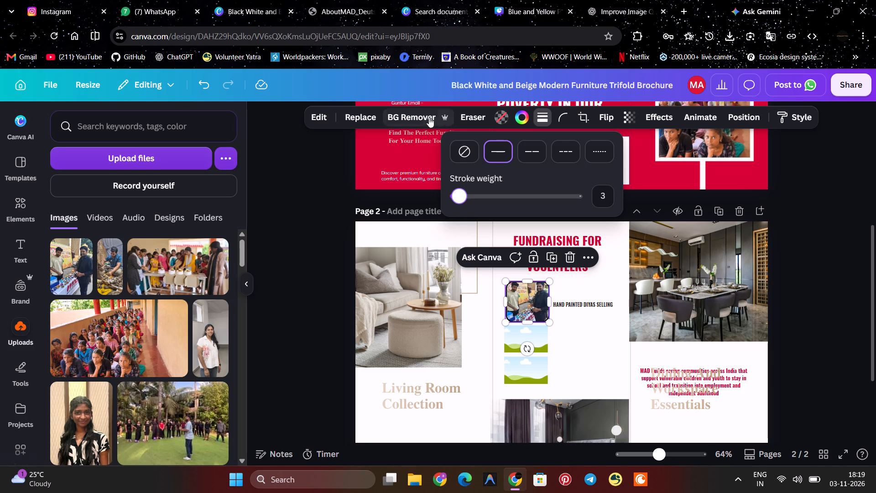
click(521, 113)
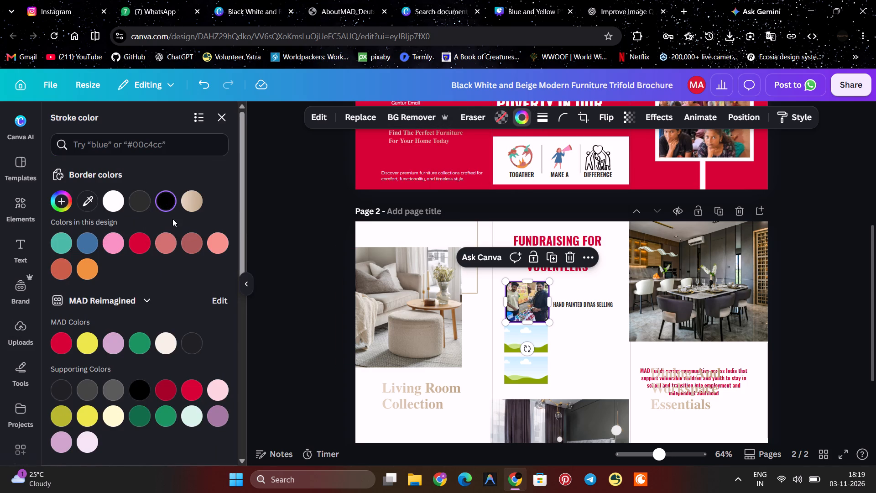
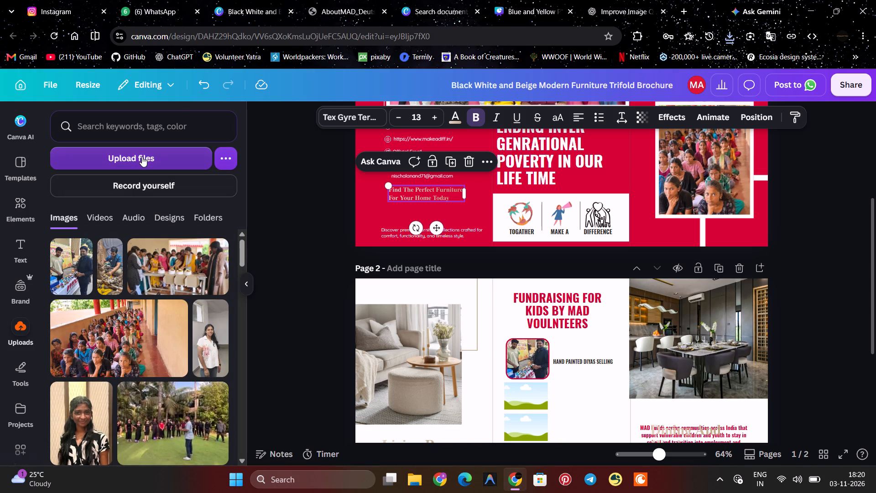
Open the file chooser for uploading another file to the brochure's media uploads.
click(142, 157)
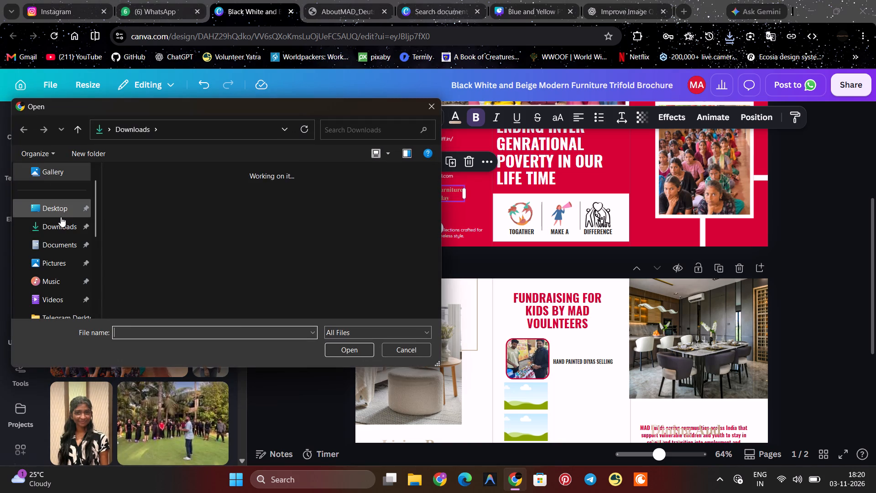
Upload the newspaper article image from the Downloads folder and place it on page 1 of the brochure.
click(144, 212)
click(349, 347)
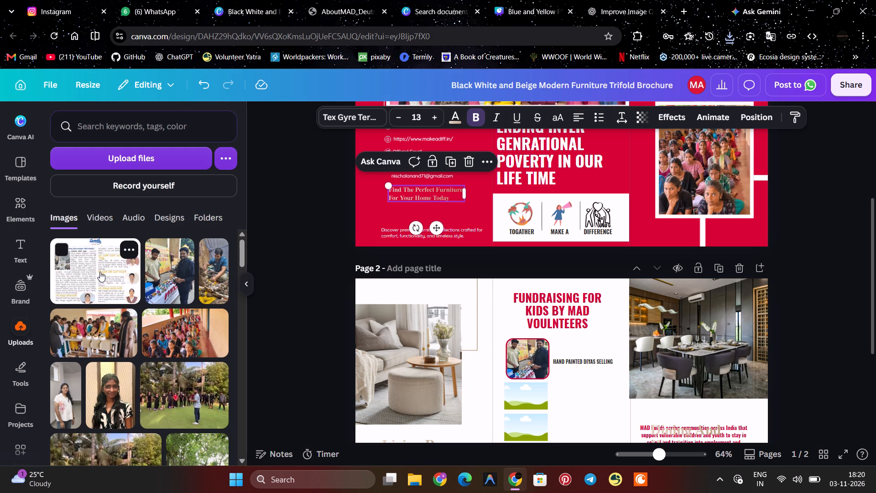
click(101, 270)
drag(509, 159, 502, 185)
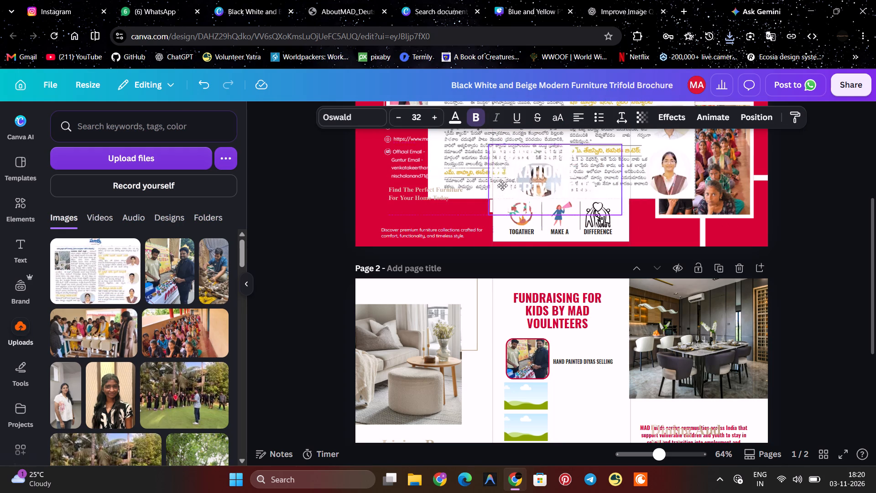
drag(502, 185, 503, 173)
click(444, 165)
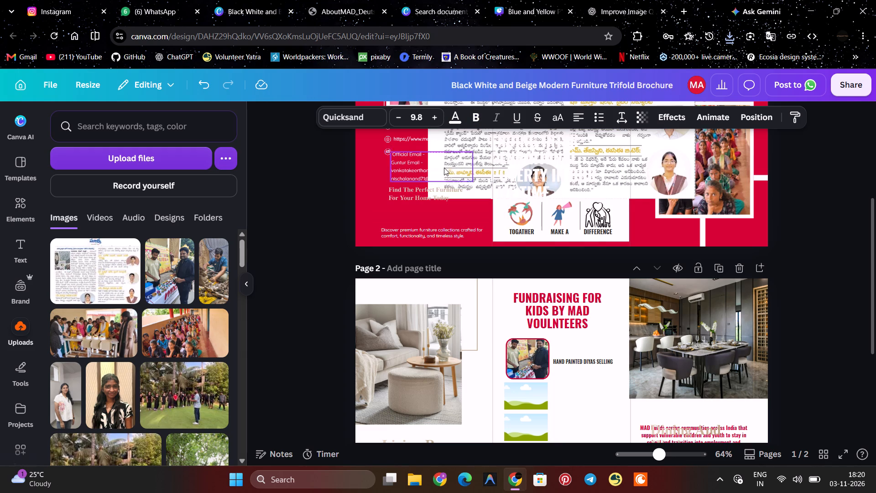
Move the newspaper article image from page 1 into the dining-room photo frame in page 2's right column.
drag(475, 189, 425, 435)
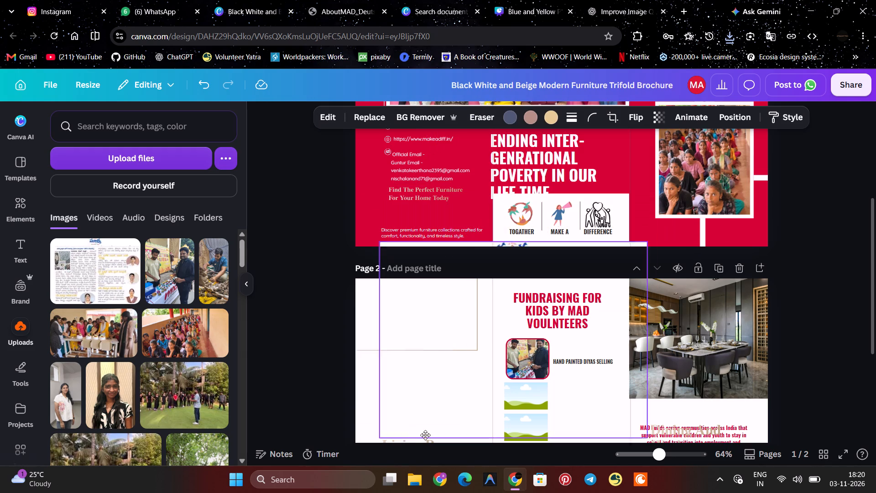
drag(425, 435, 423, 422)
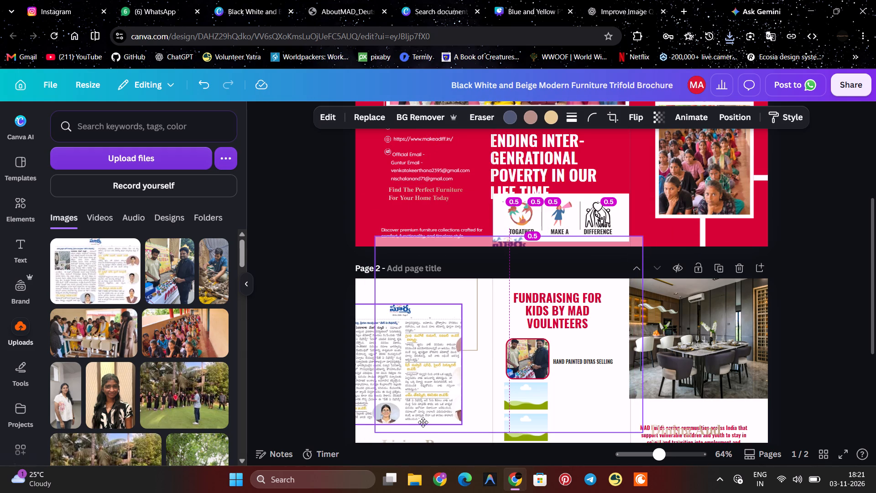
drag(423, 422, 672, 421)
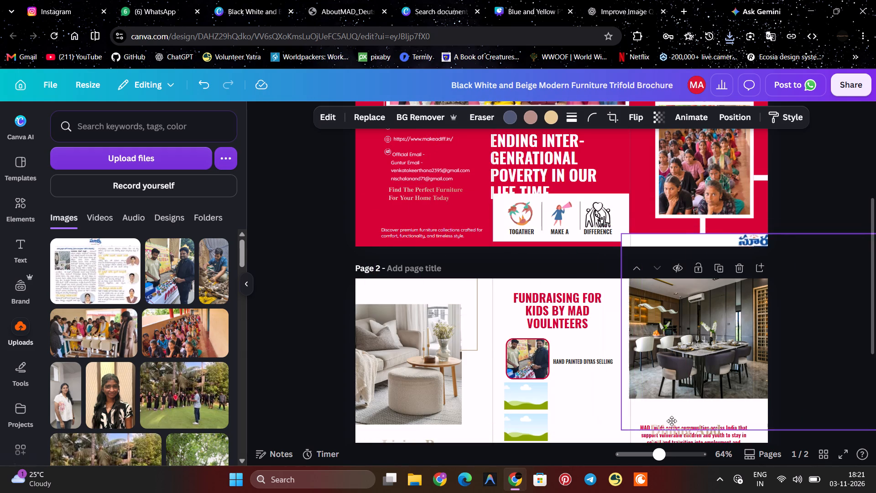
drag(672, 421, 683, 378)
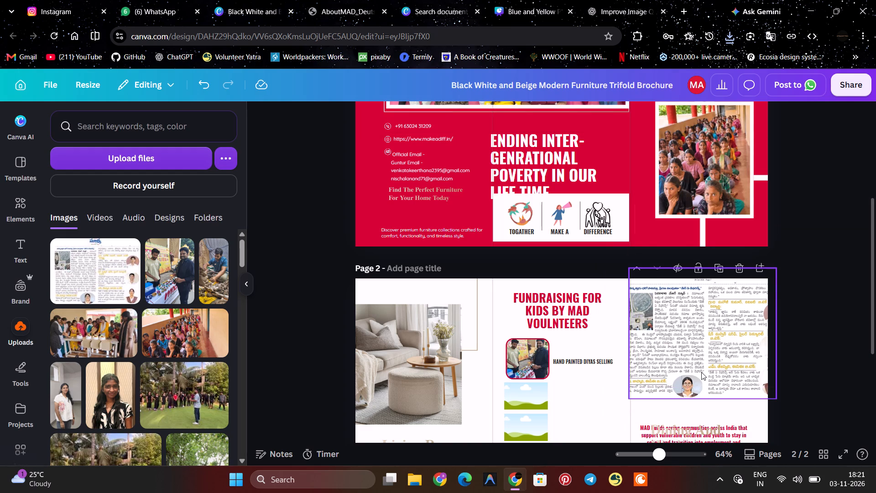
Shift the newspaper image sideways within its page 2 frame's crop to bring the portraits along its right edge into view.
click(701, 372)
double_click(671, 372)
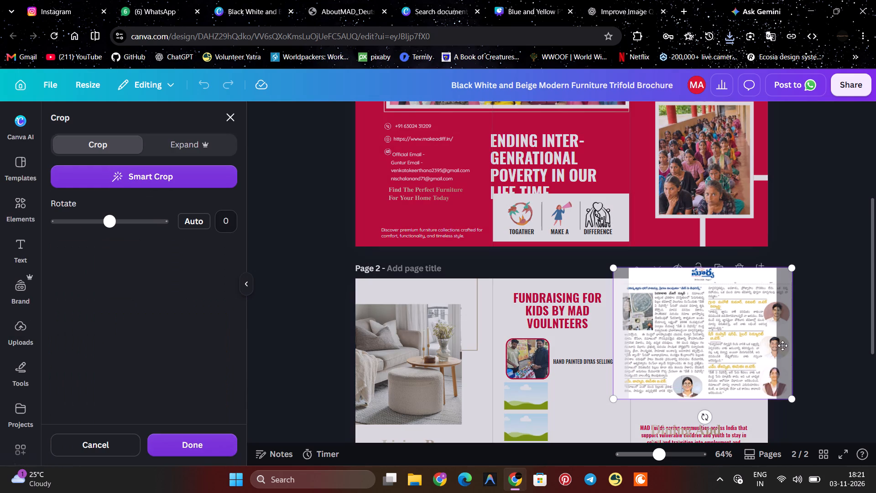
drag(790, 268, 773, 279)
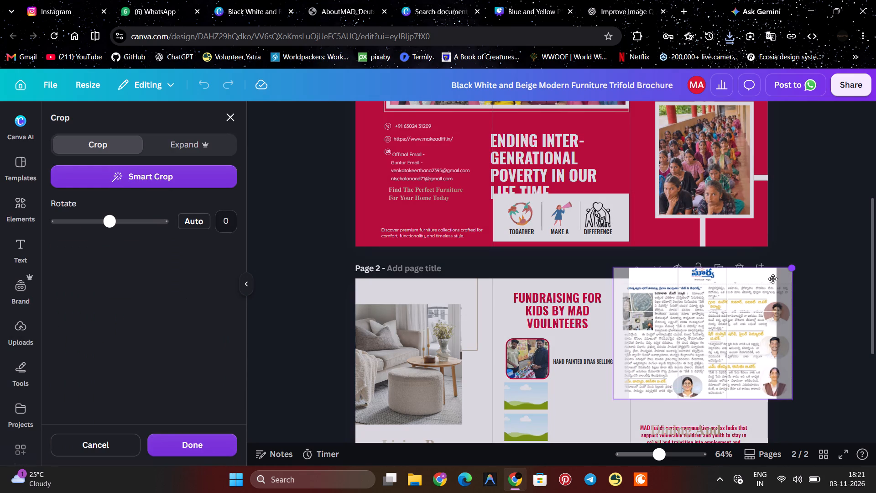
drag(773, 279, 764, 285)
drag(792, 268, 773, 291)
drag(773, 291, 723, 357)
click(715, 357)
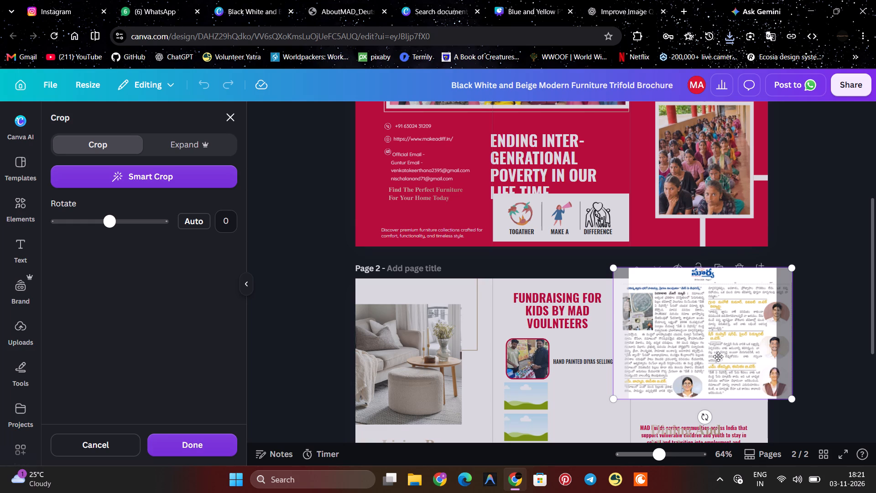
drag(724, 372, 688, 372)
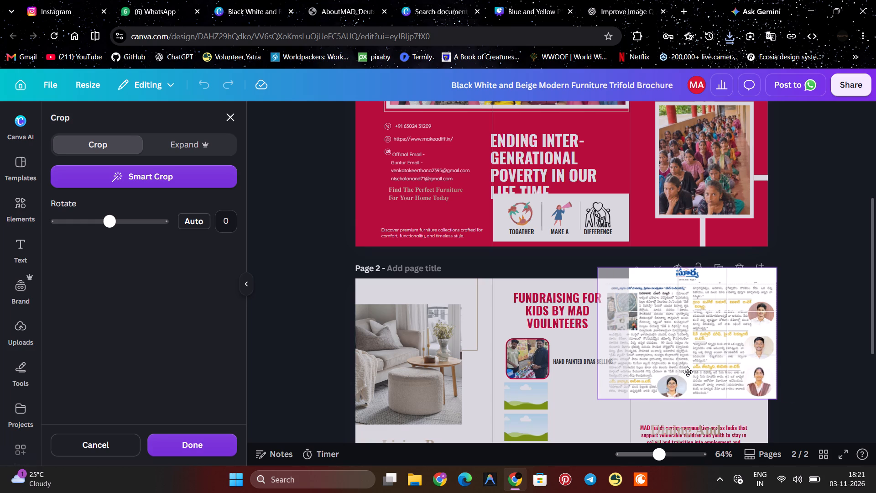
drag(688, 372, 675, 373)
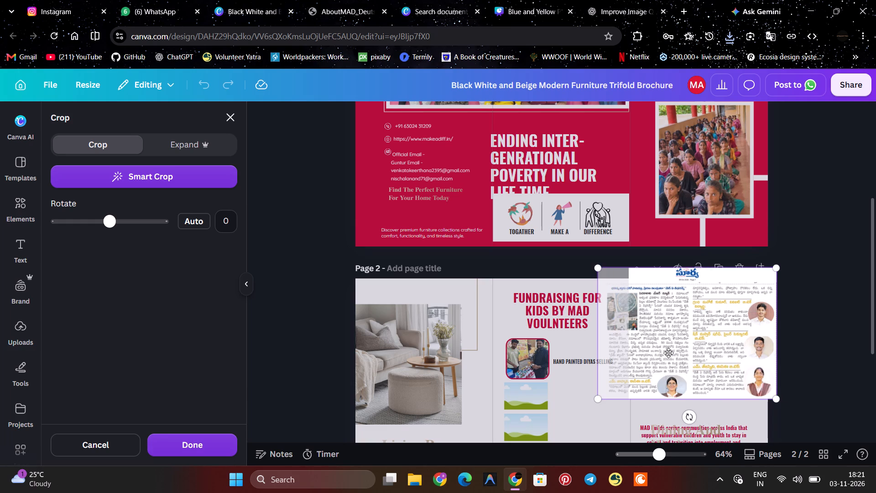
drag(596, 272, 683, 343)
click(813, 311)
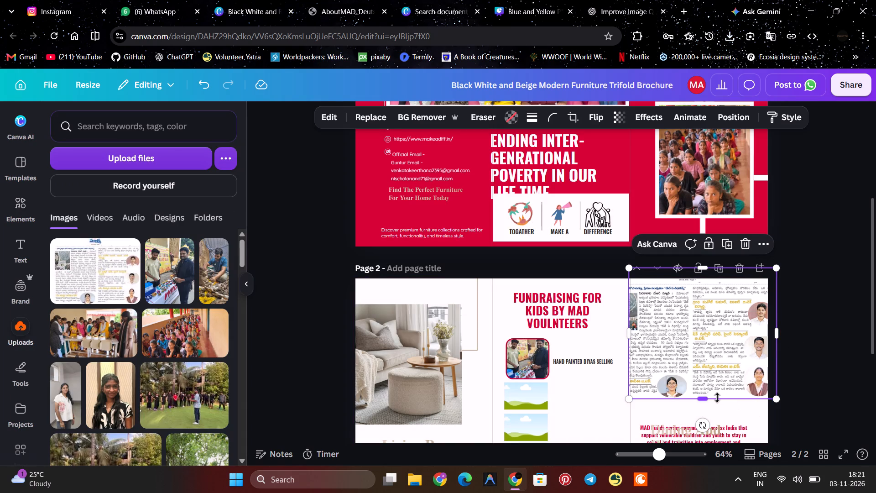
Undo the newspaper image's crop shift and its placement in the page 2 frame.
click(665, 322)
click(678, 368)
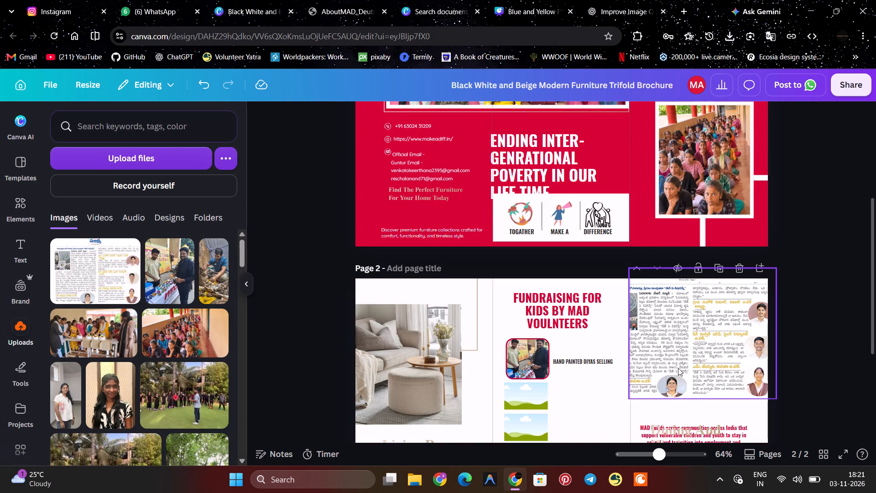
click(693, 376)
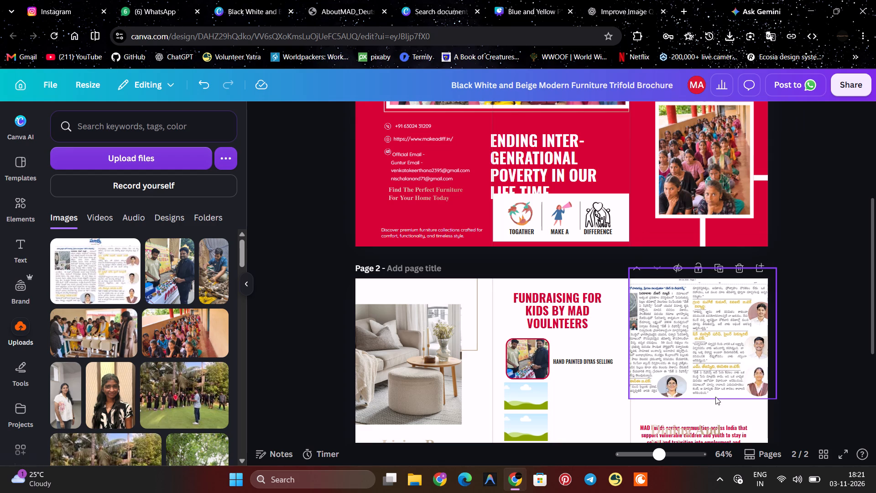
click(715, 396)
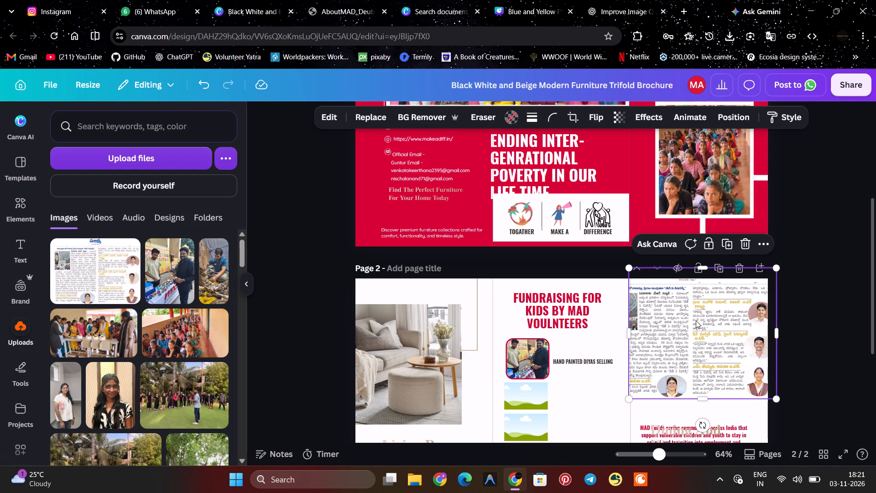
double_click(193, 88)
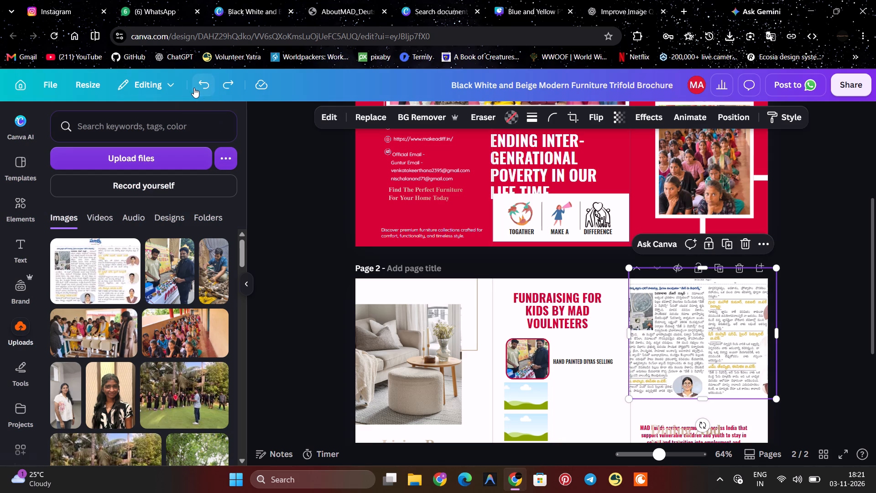
Delete the dining-room photo from page 2's right column, keeping its empty frame.
click(671, 355)
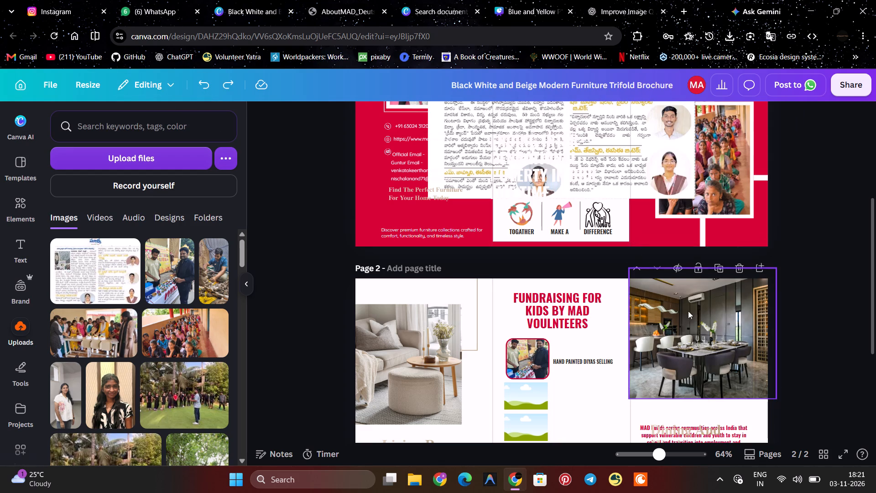
click(706, 305)
click(740, 241)
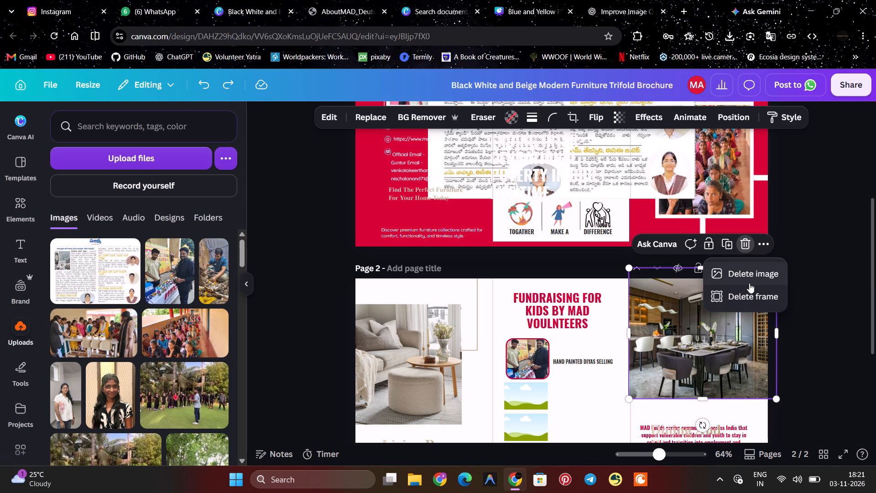
click(746, 278)
Enlarge the empty frame in page 2's right column leftward and downward to about 116.9 wide by 97.8 high.
drag(631, 333, 630, 333)
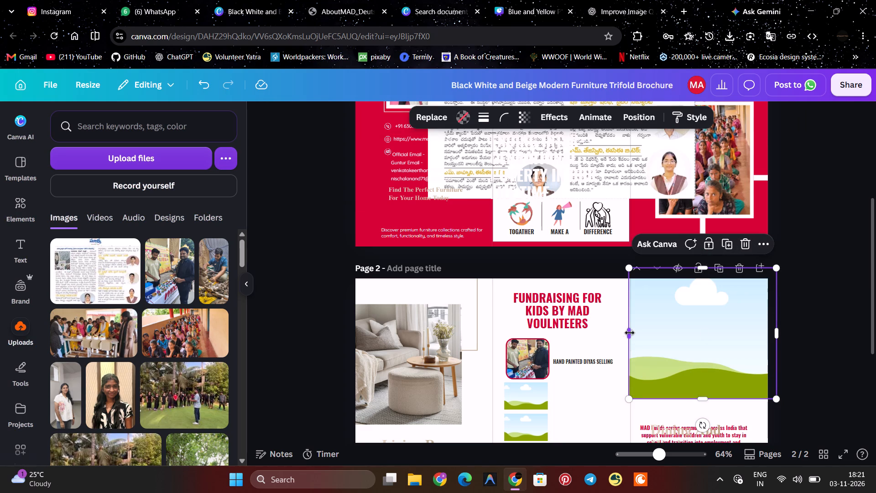
drag(630, 333, 614, 334)
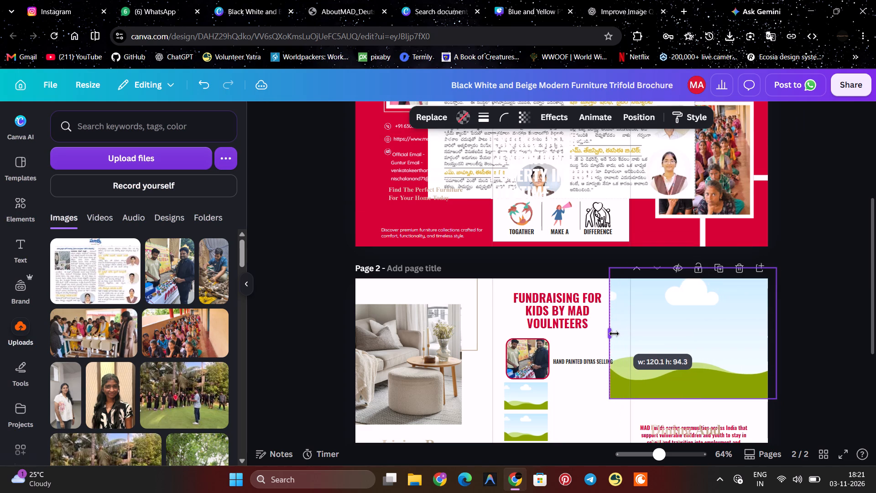
drag(614, 334, 615, 335)
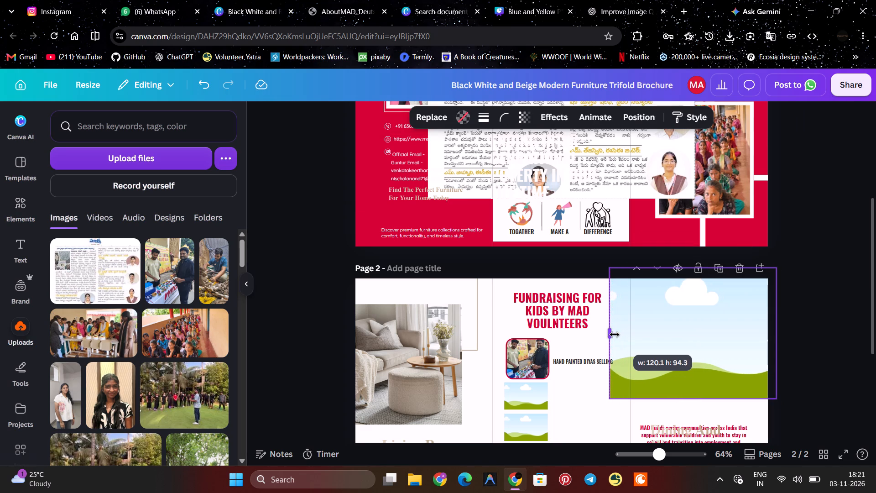
drag(615, 335, 616, 336)
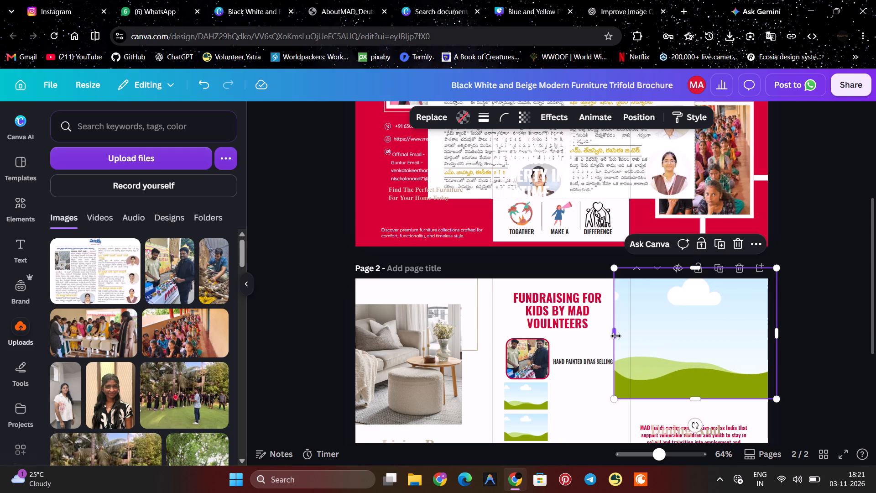
drag(697, 399, 696, 404)
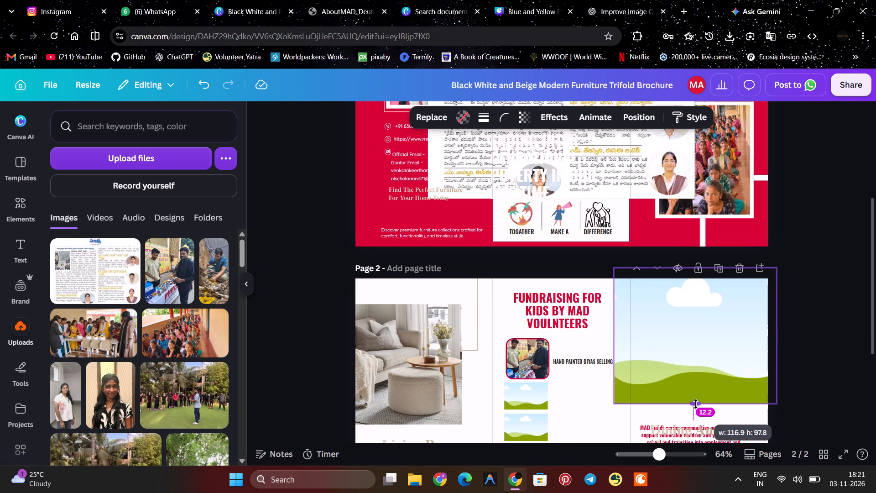
drag(696, 404, 695, 404)
Add the newspaper article image to page 2 and fill the enlarged empty frame with it.
click(70, 272)
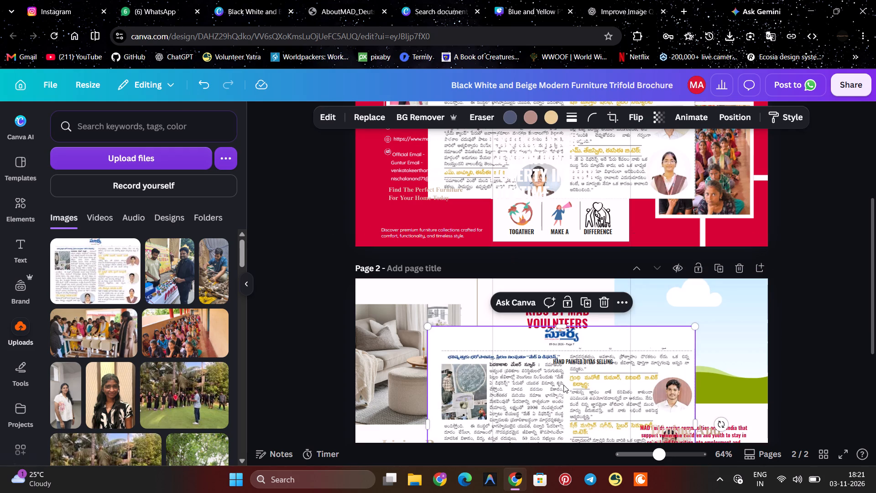
drag(563, 388, 673, 337)
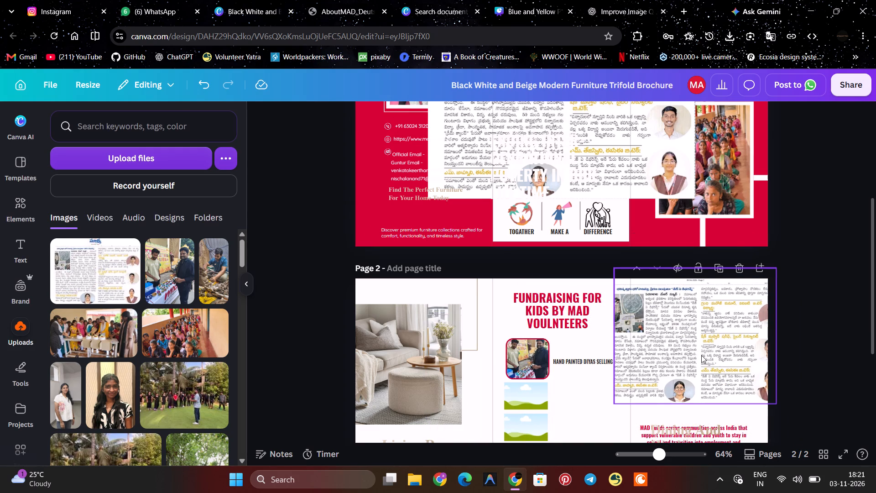
Move the framed newspaper article left and down so it sits flush with page 2's right and top edges.
drag(701, 355, 691, 356)
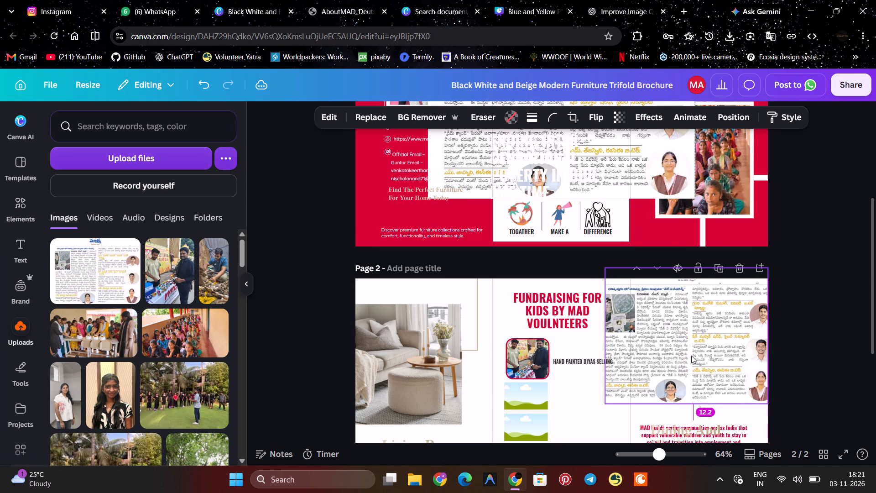
click(832, 331)
click(677, 341)
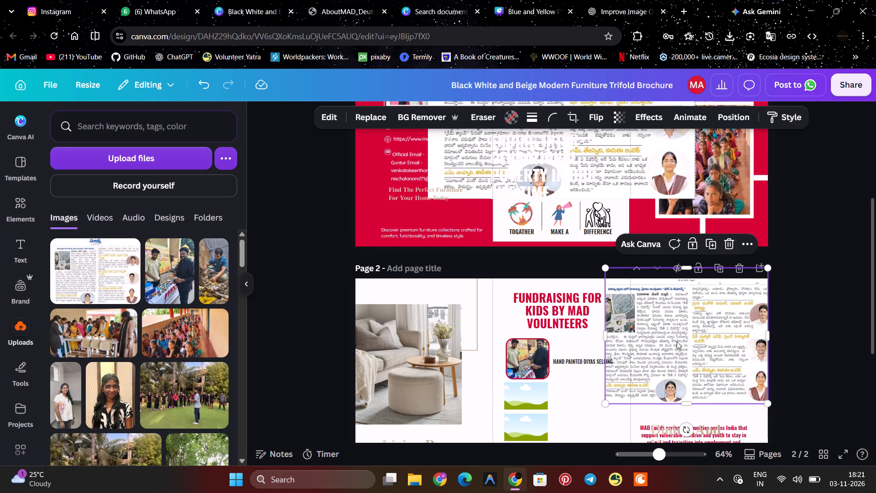
drag(677, 338, 678, 347)
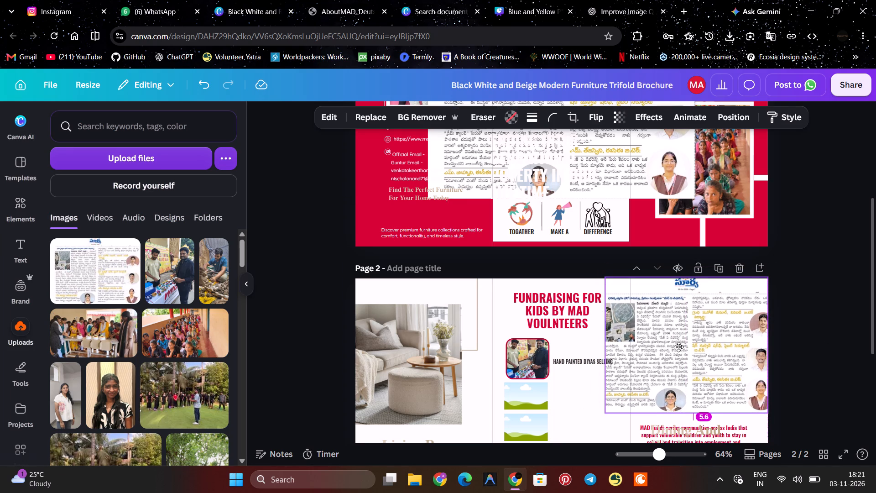
drag(678, 347, 678, 349)
click(678, 349)
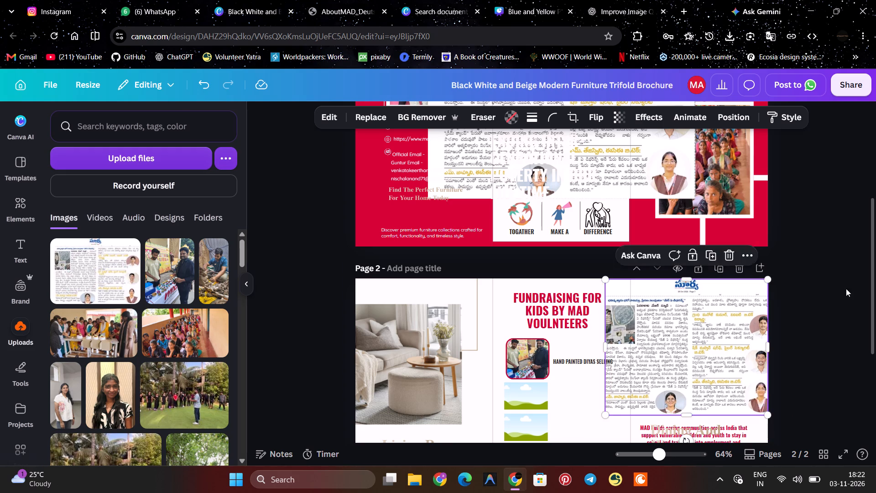
click(850, 287)
Break the caption beside page 2's diya-stall photo into three lines reading HAND PAINTED, DIYAS and SELLING.
scroll(768, 356, down, 2)
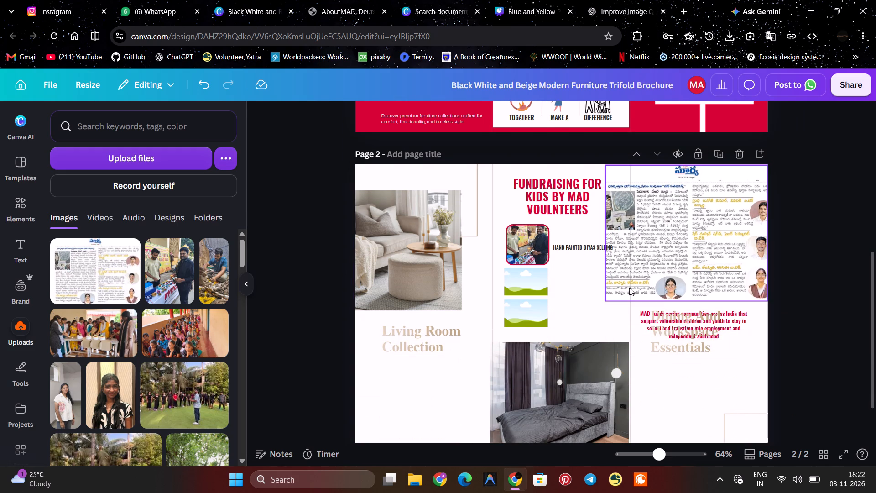
click(578, 247)
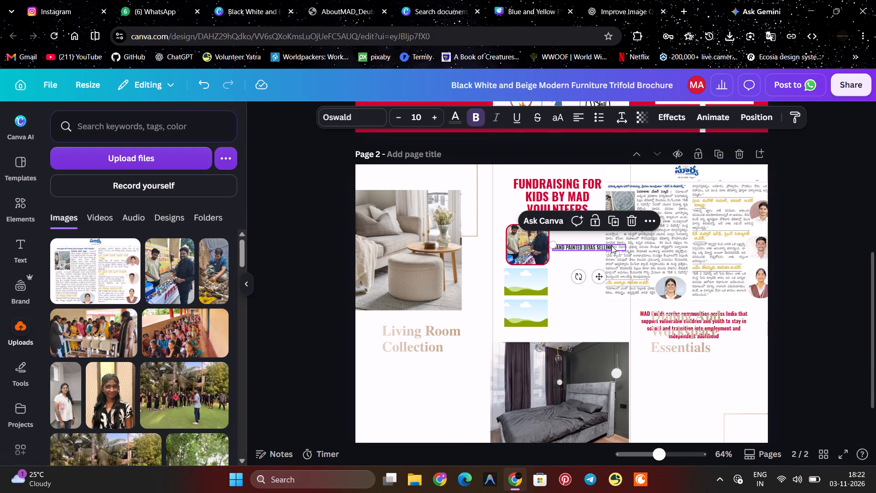
click(600, 247)
click(596, 247)
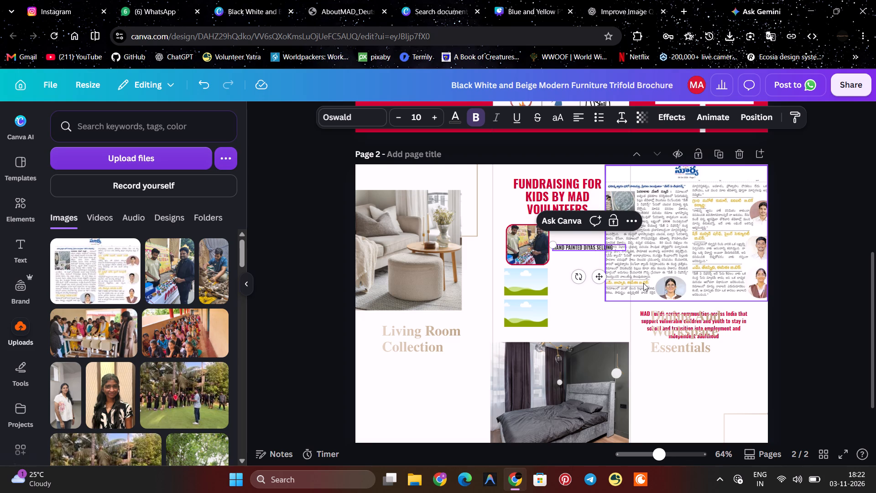
key(shift+Return)
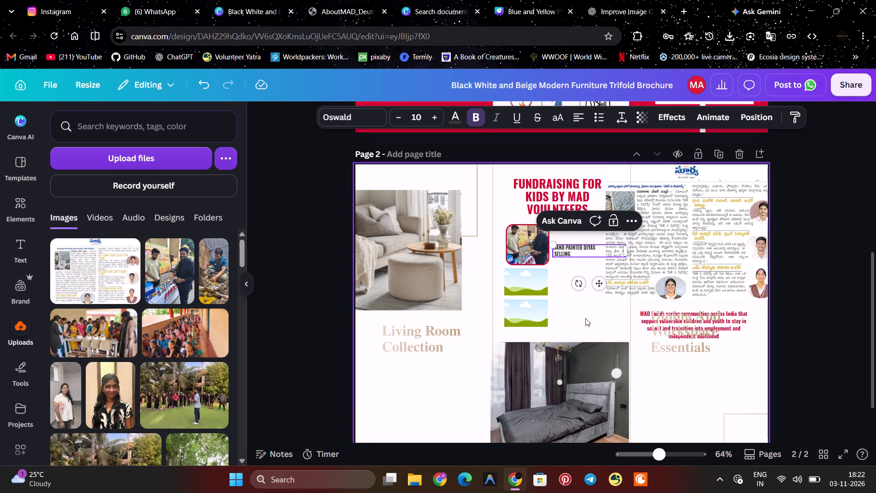
click(647, 344)
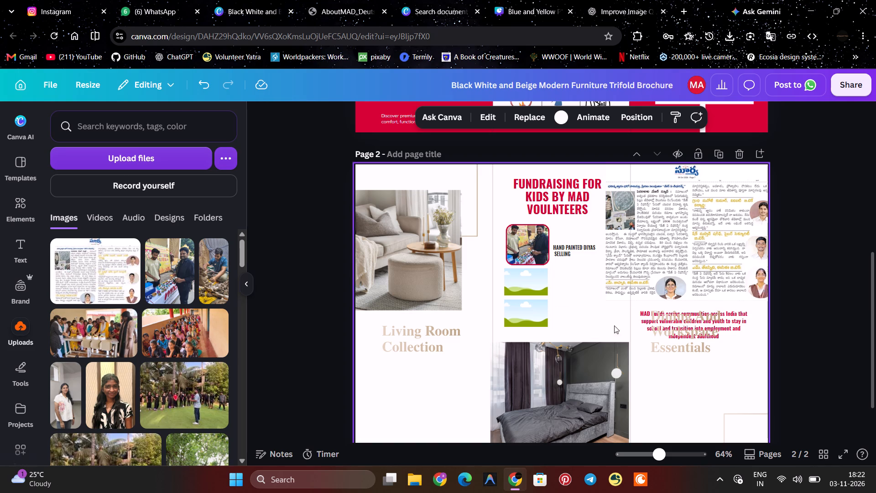
click(576, 248)
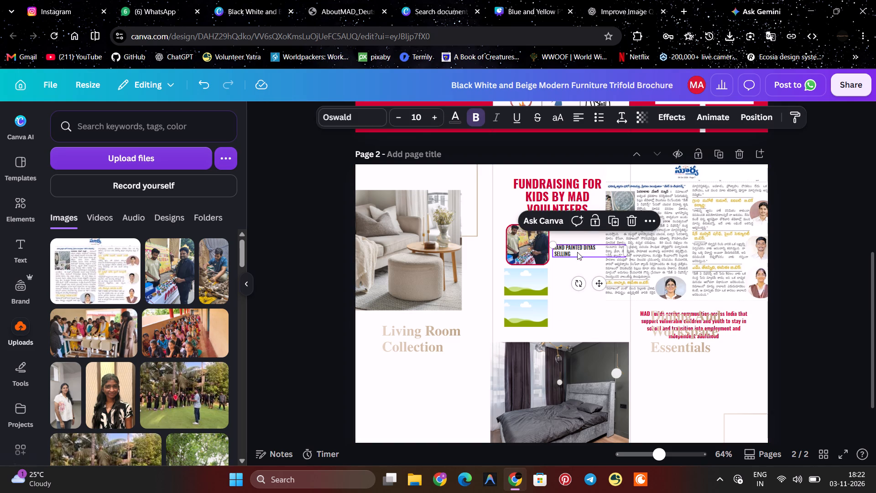
click(577, 252)
click(584, 251)
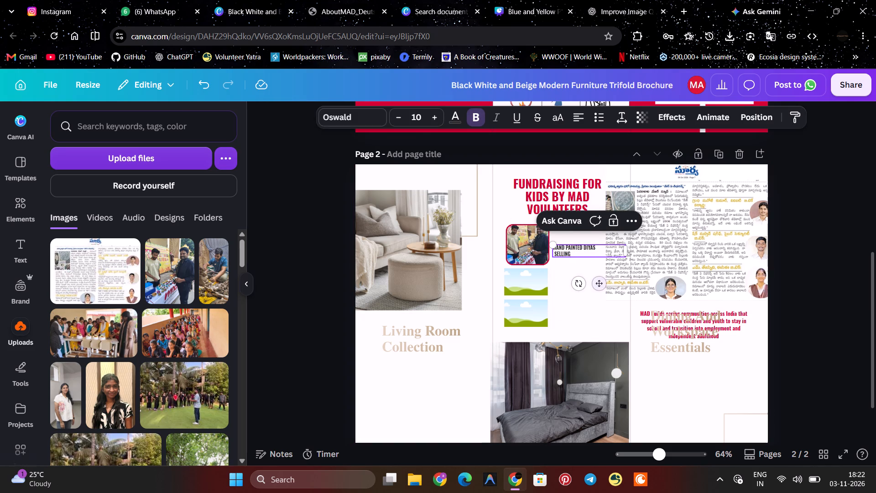
click(582, 246)
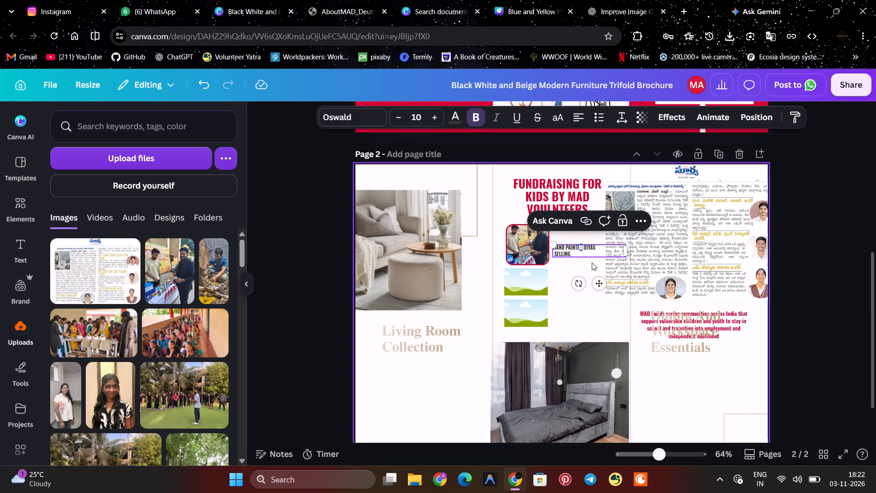
key(Right)
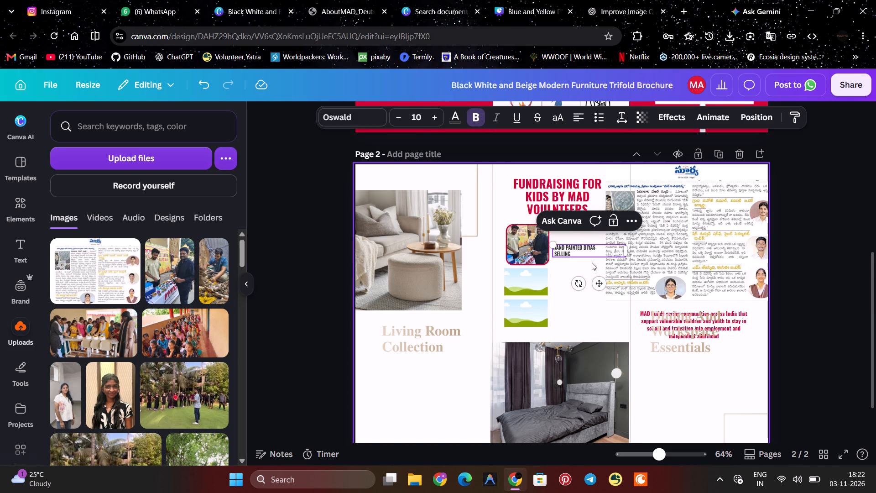
key(Return)
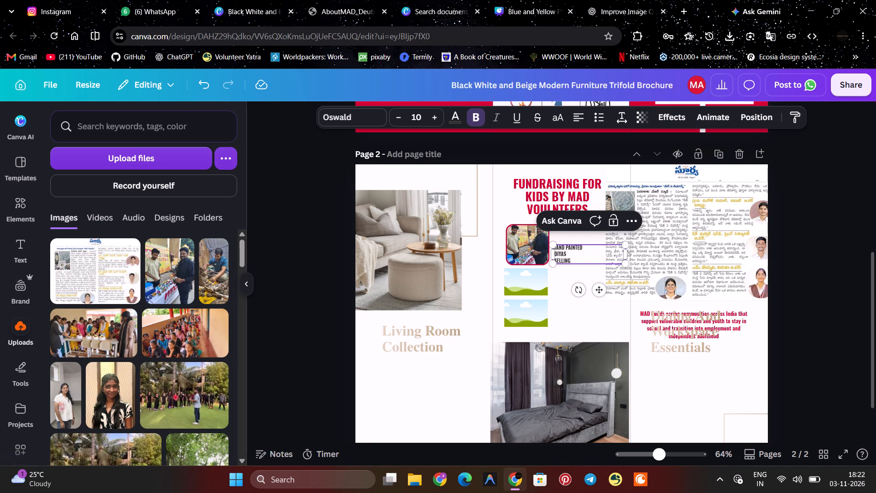
click(481, 285)
Enlarge the HAND PAINTED DIYAS SELLING caption to font size 17.5 and place it beside the diya-stall photo, level with the photo's top edge.
drag(590, 252, 589, 243)
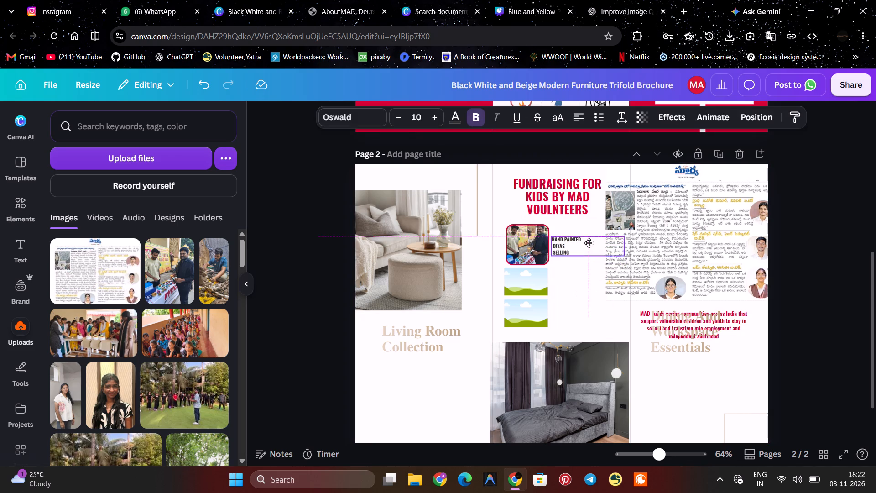
drag(589, 243, 591, 239)
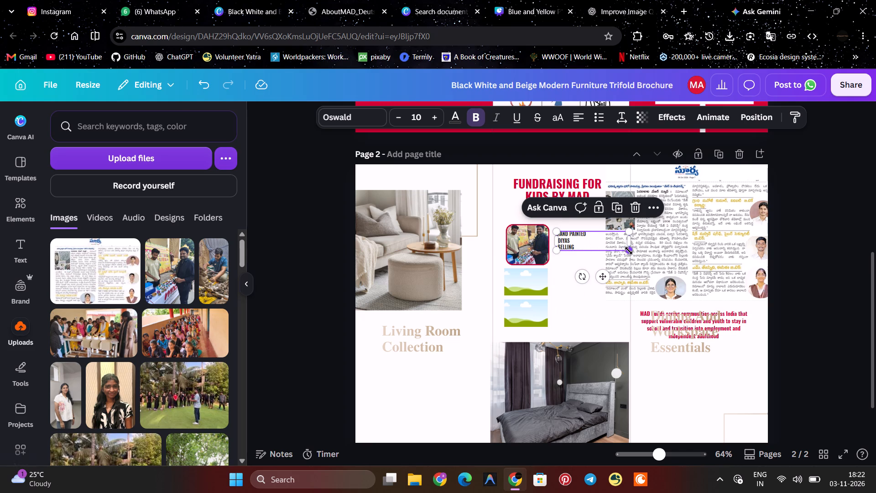
drag(629, 251, 665, 294)
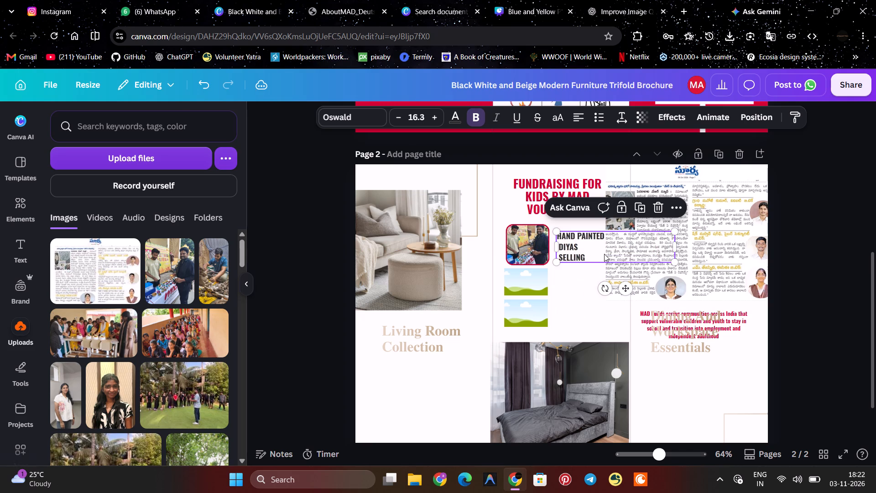
drag(604, 254, 601, 249)
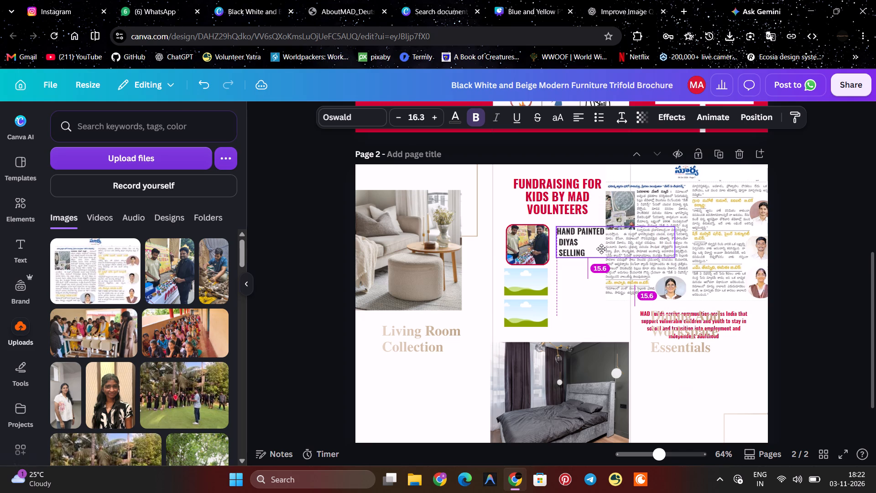
drag(601, 249, 603, 249)
click(600, 251)
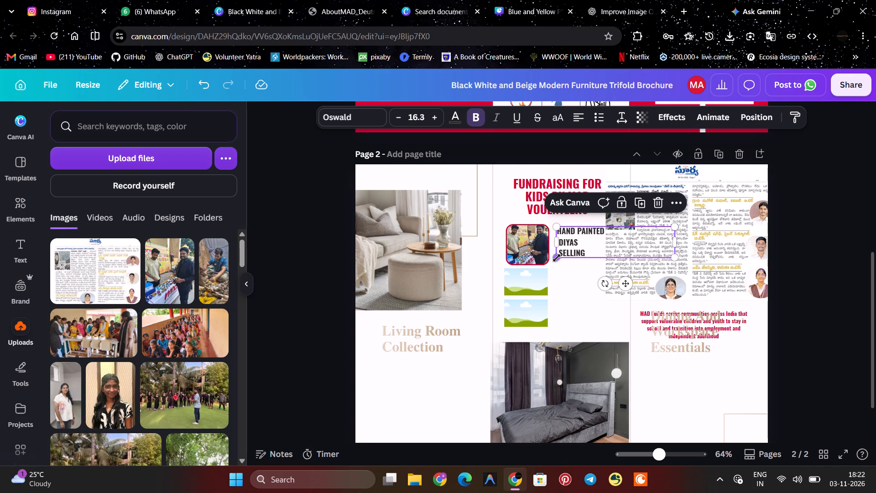
drag(556, 258, 551, 274)
drag(577, 244, 584, 246)
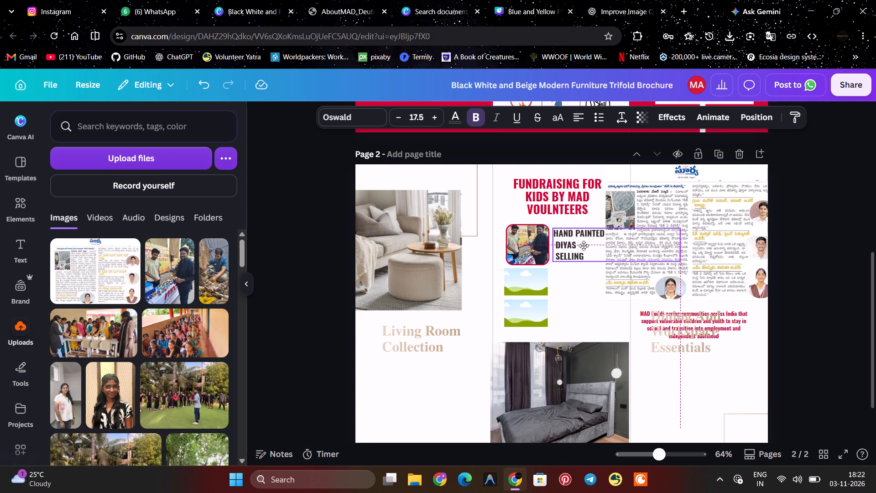
drag(584, 246, 582, 241)
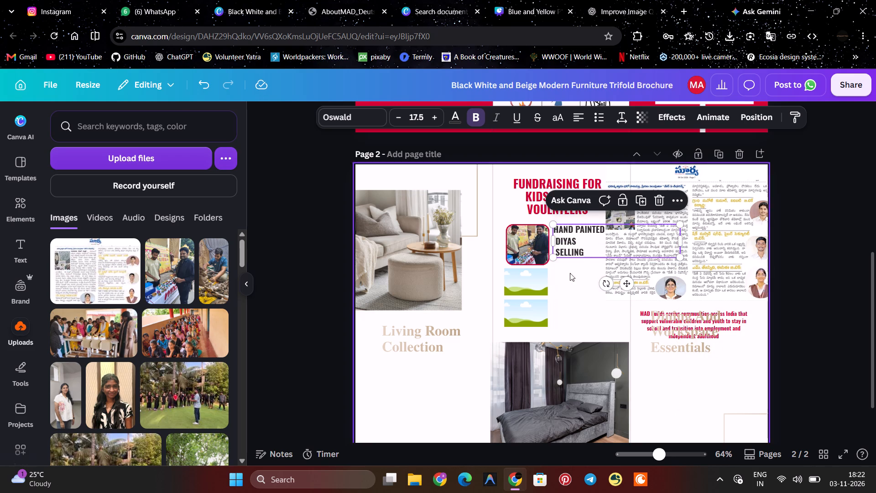
click(478, 267)
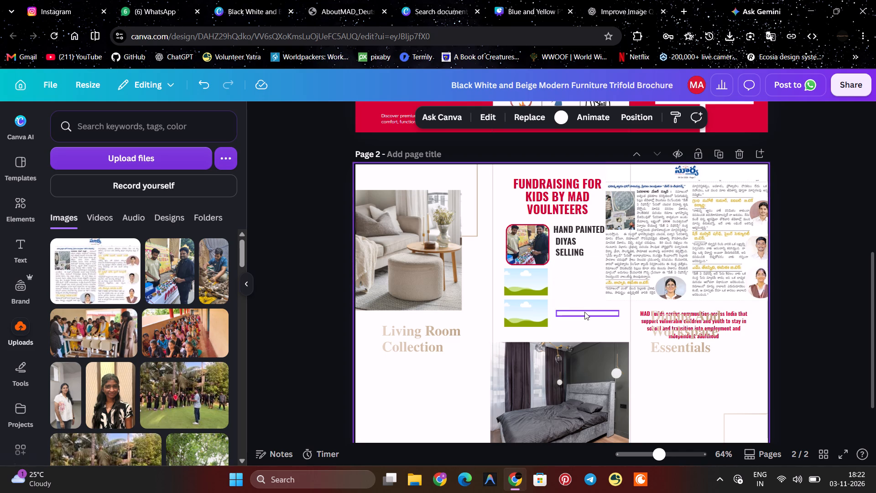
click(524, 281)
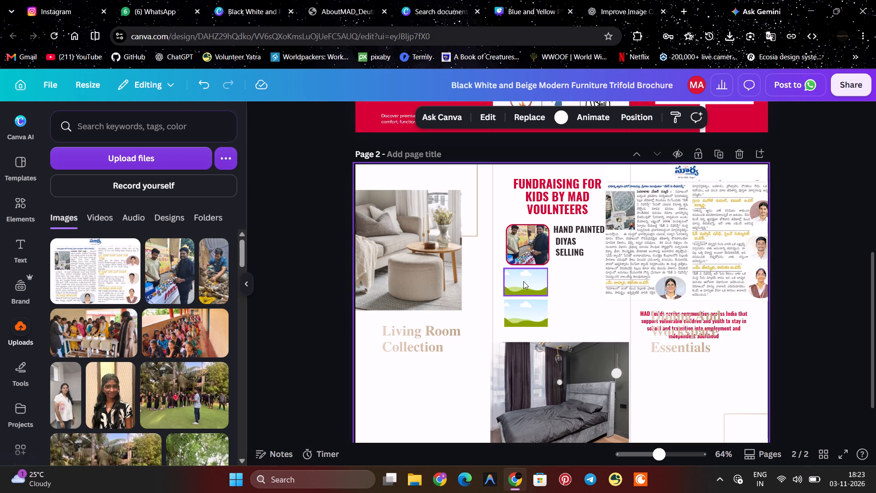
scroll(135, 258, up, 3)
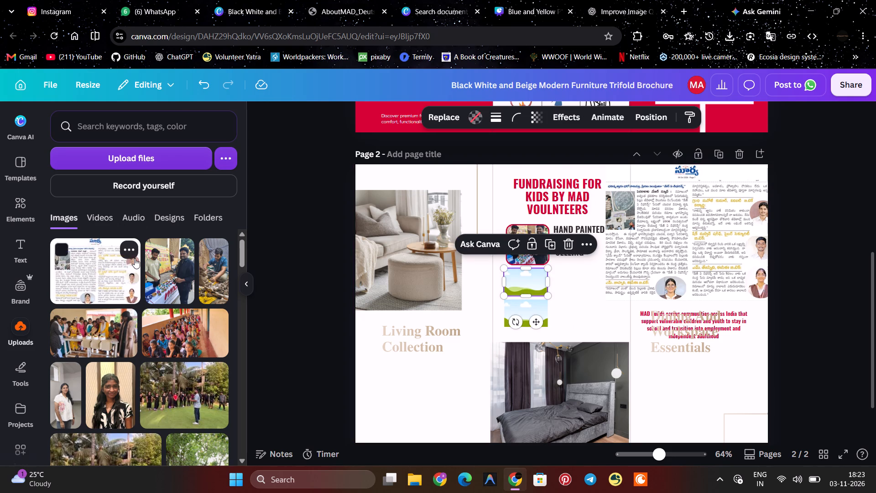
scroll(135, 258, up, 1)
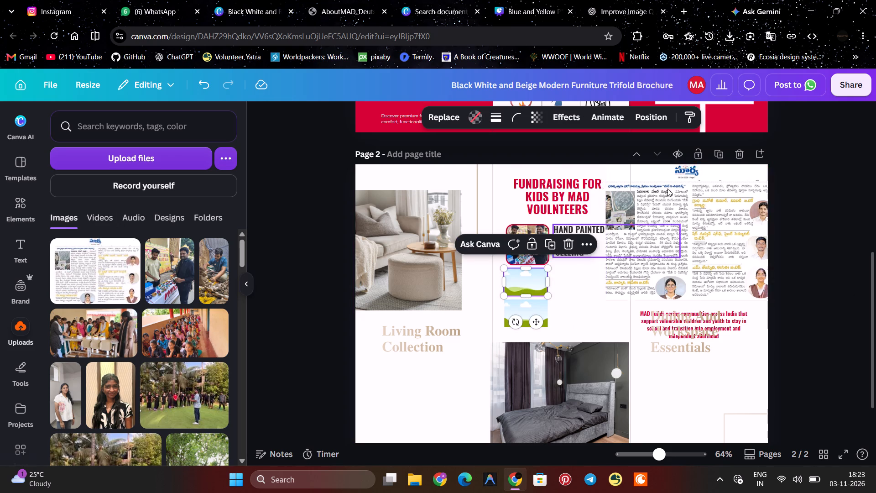
Move the Dining And Workspace Essentials heading down on page 2 so it clears the red MAD paragraph.
drag(688, 327, 692, 375)
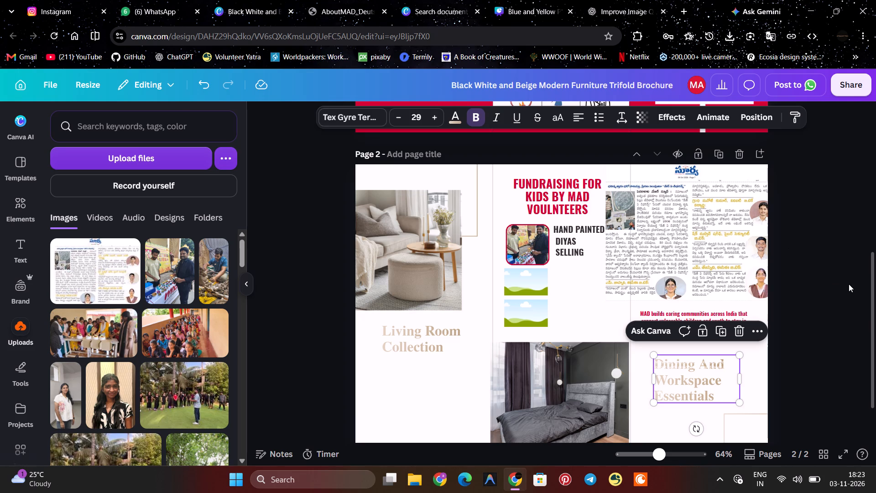
Move the red MAD paragraph beneath the newspaper article sideways so its text box meets page 2's right edge.
click(849, 284)
drag(680, 321, 698, 318)
click(698, 318)
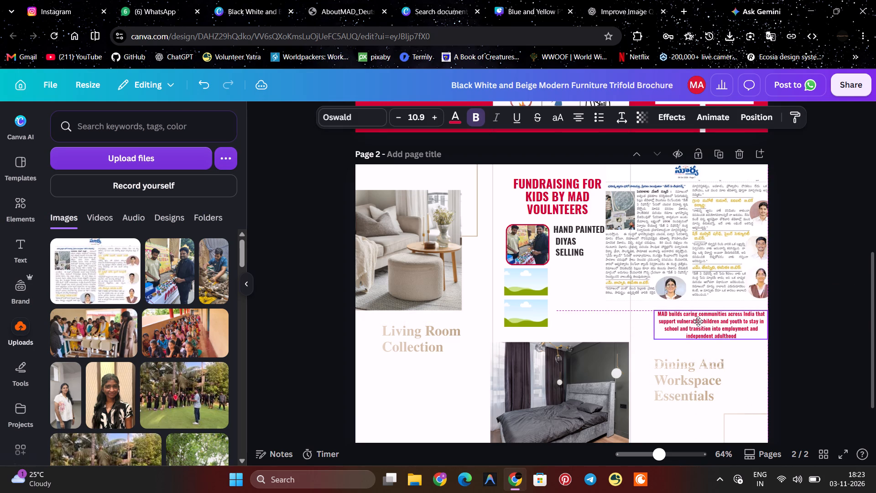
click(804, 234)
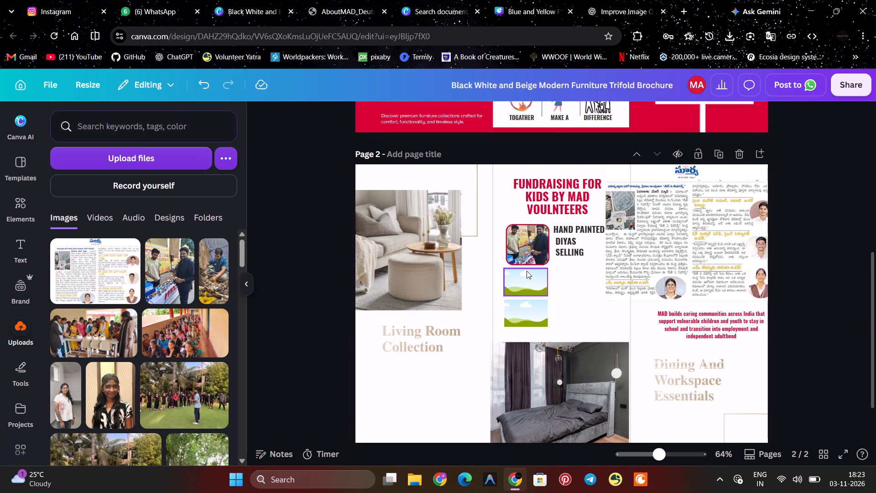
Nudge the FUNDRAISING FOR KIDS BY MAD VOULNTEERS heading slightly up, away from the diya-stall photo on page 2.
click(560, 205)
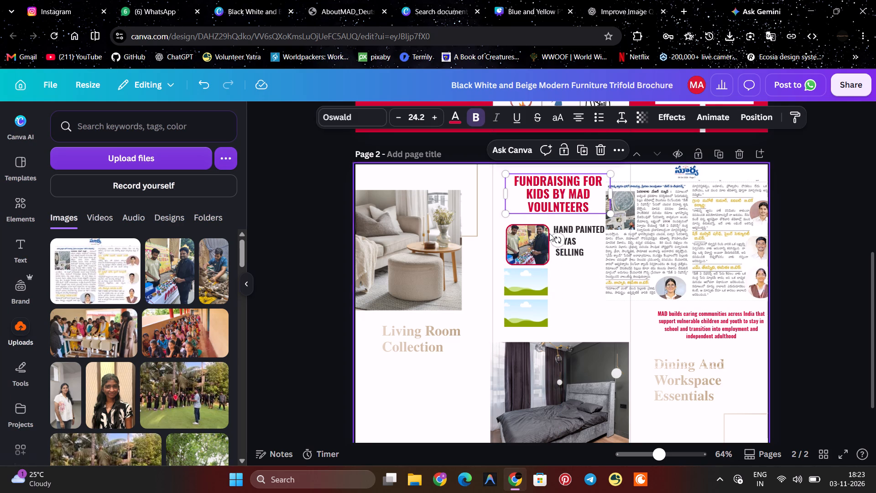
click(797, 220)
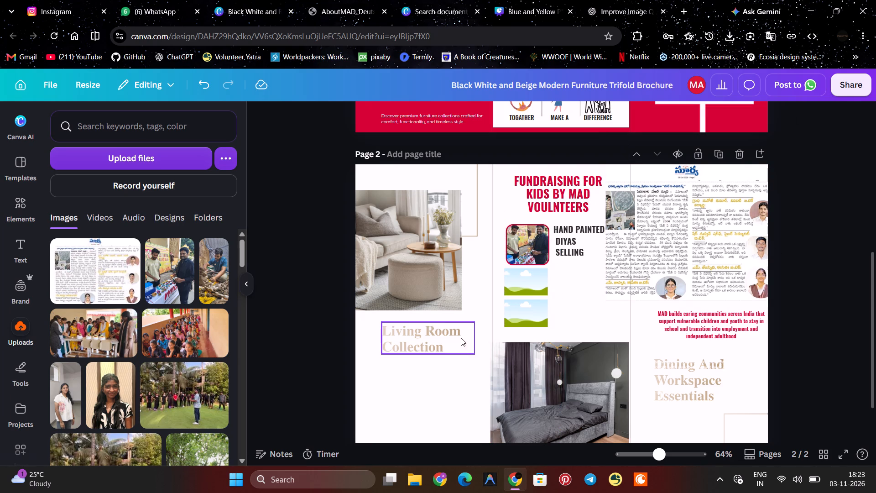
Select the empty picture frame directly beneath the diya-stall photo on page 2.
click(527, 289)
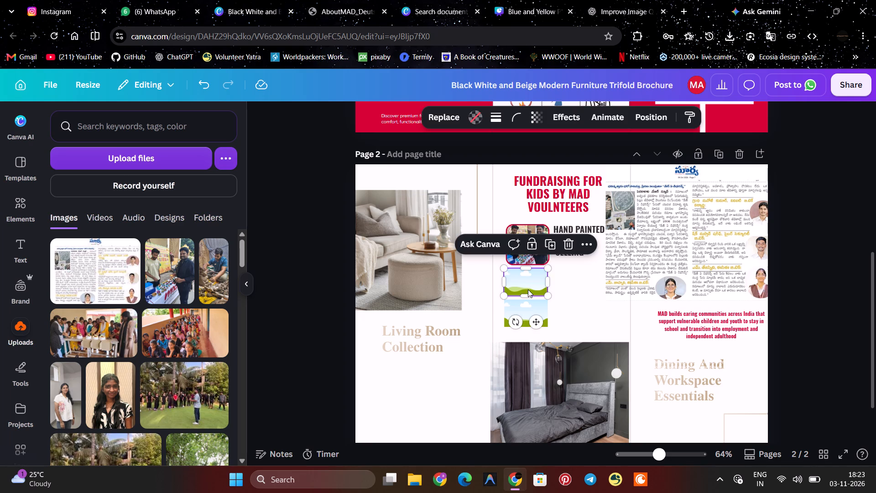
triple_click(440, 394)
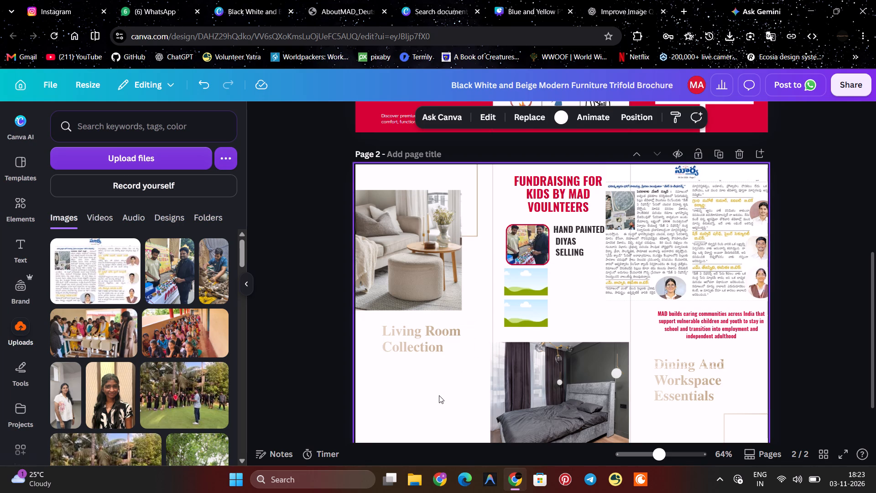
click(538, 272)
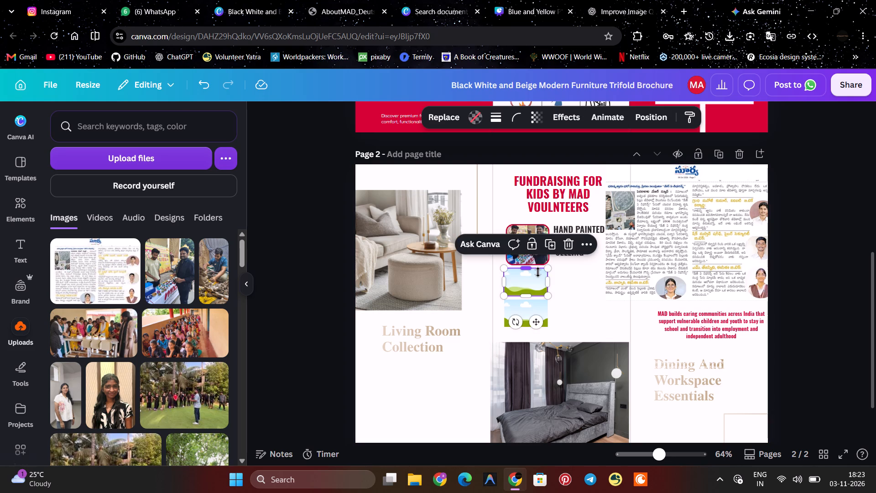